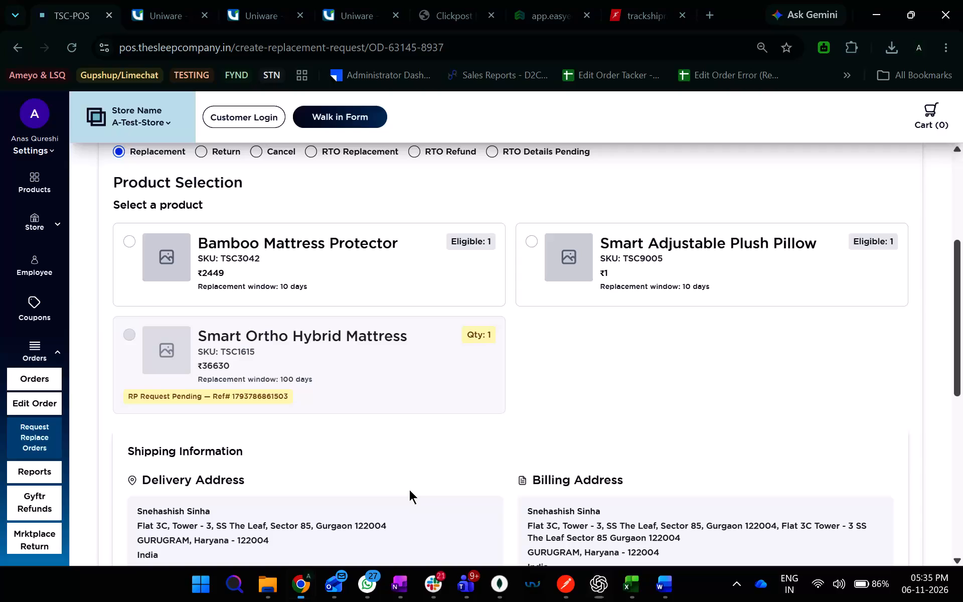
{"action": "left_click", "coordinate": [45, 432]}
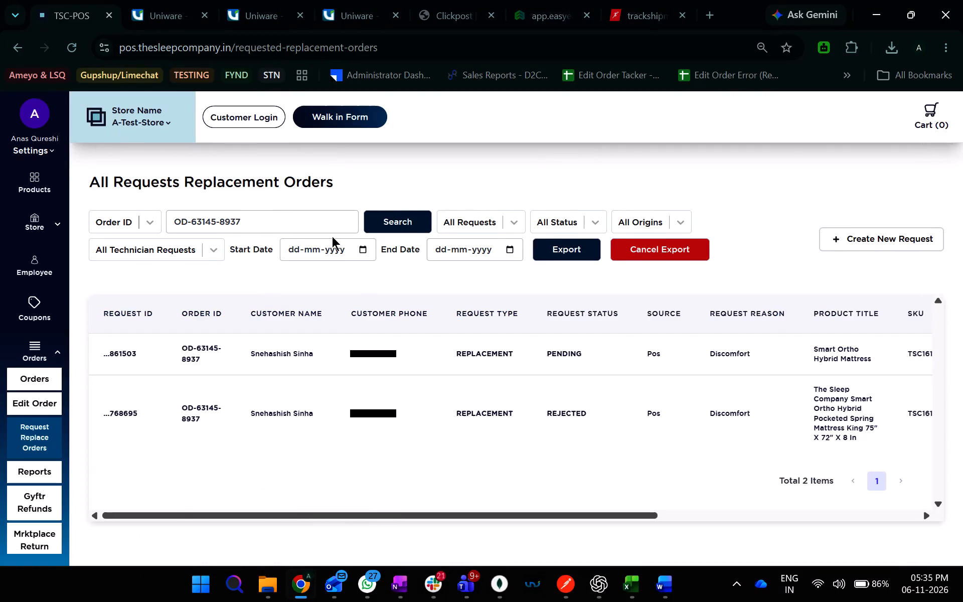
{"action": "left_click", "coordinate": [391, 212]}
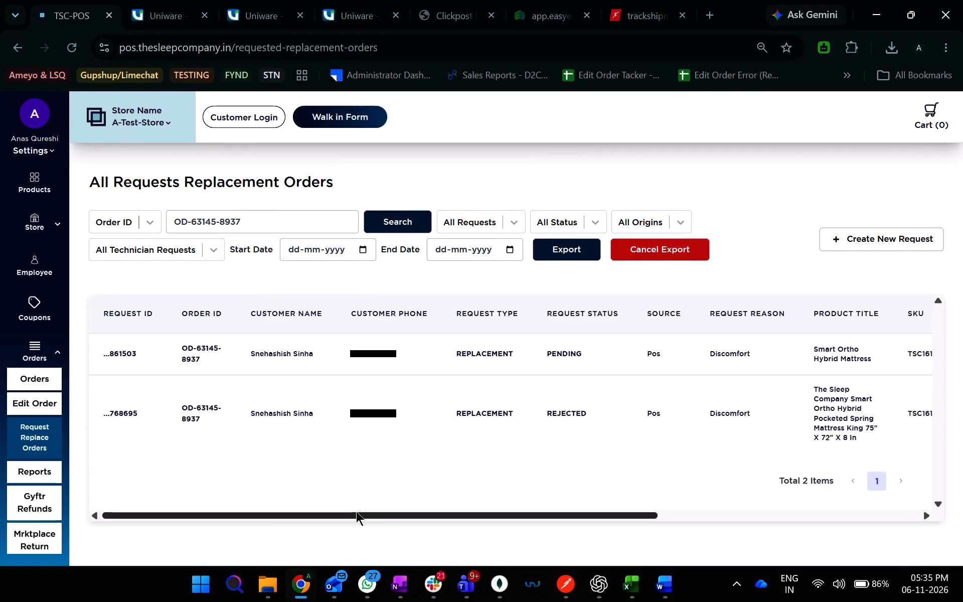
{"action": "left_click_drag", "start_coordinate": [356, 511], "coordinate": [439, 514]}
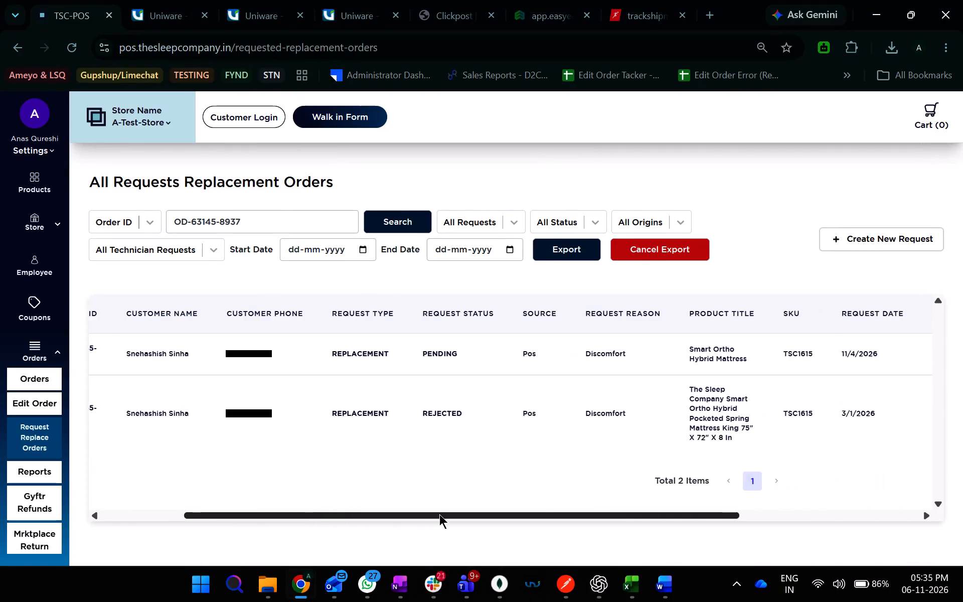
{"action": "left_click_drag", "start_coordinate": [439, 514], "coordinate": [210, 472]}
{"action": "left_click", "coordinate": [116, 351]}
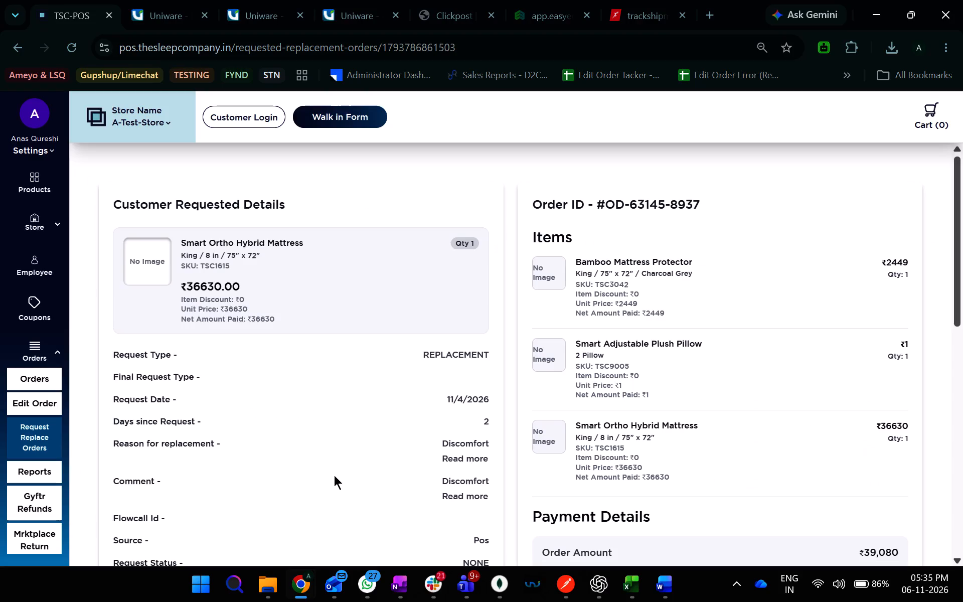
Review the replacement request's details, payment and order tracking against the issue described in Jira ticket TSC-6129.
{"action": "scroll", "coordinate": [334, 475], "scroll_direction": "down", "scroll_amount": 3}
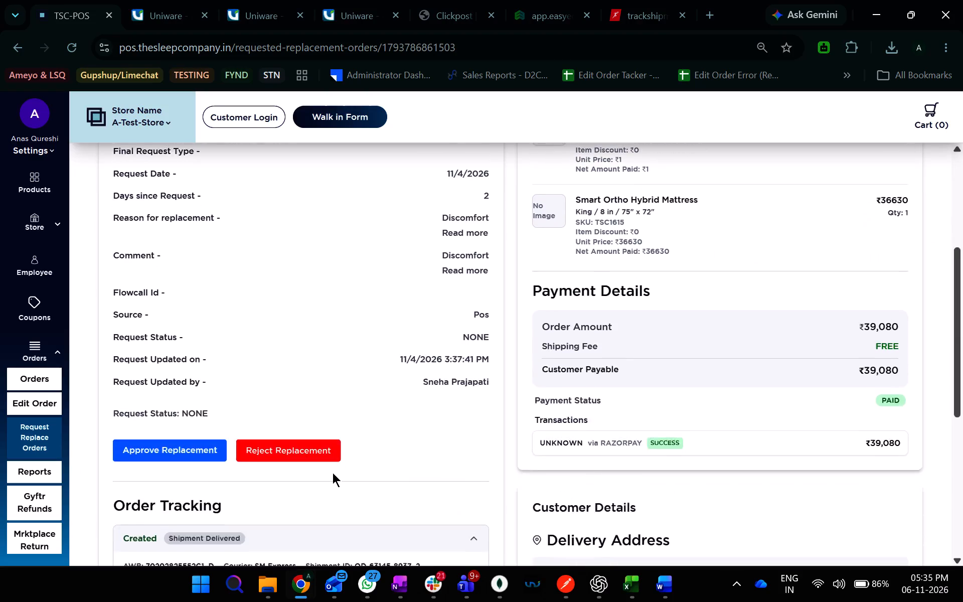
{"action": "scroll", "coordinate": [333, 473], "scroll_direction": "down", "scroll_amount": 4}
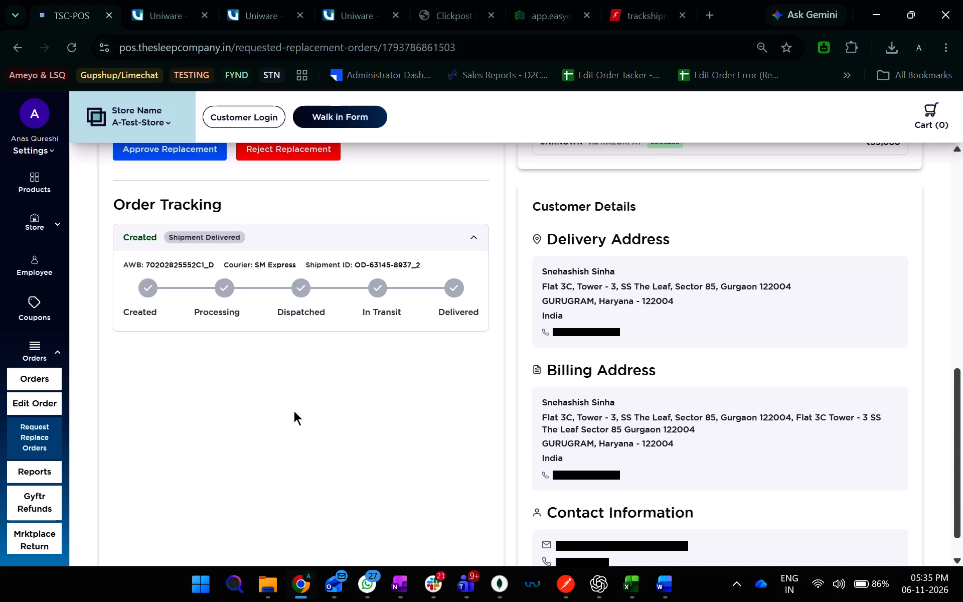
{"action": "scroll", "coordinate": [294, 411], "scroll_direction": "up", "scroll_amount": 2}
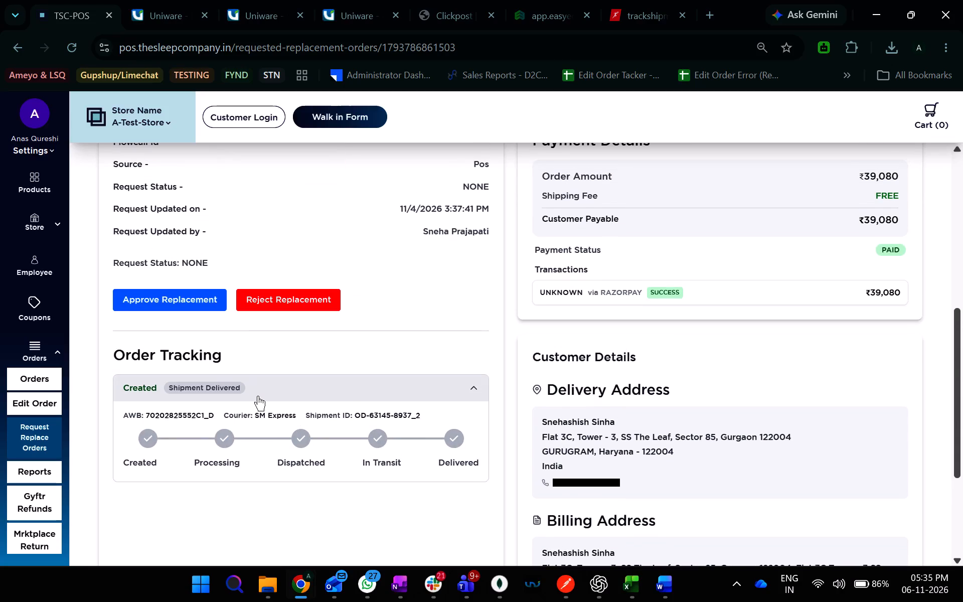
{"action": "key", "text": "alt+Tab"}
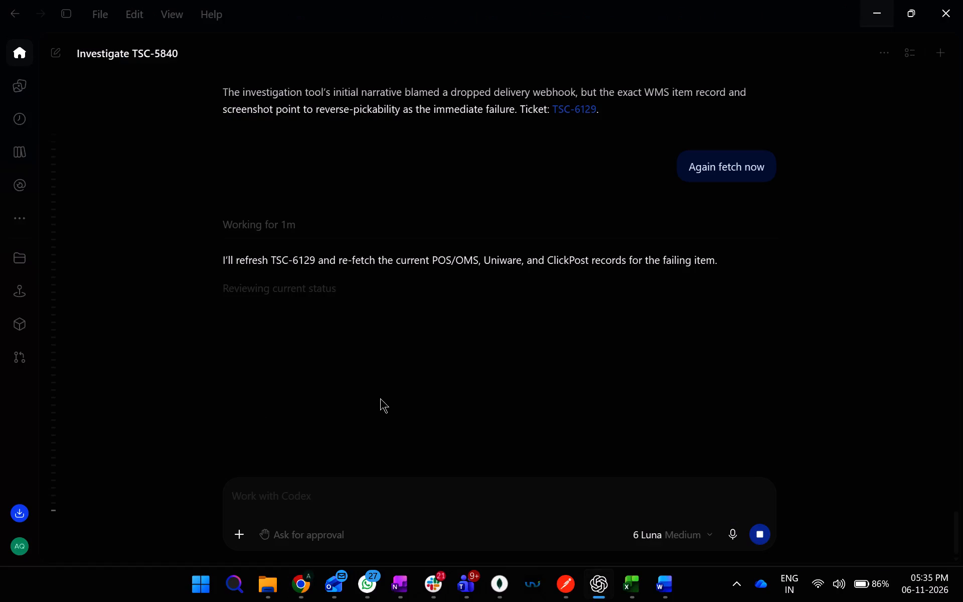
{"action": "key", "text": "alt+Tab"}
{"action": "scroll", "coordinate": [426, 410], "scroll_direction": "up", "scroll_amount": 3}
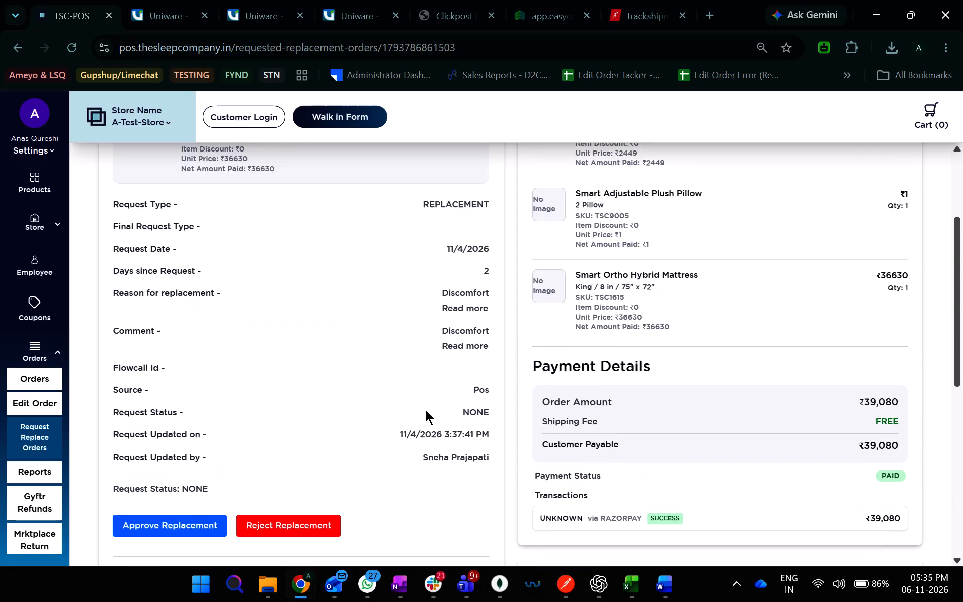
{"action": "scroll", "coordinate": [426, 410], "scroll_direction": "up", "scroll_amount": 1}
{"action": "key", "text": "alt+Tab"}
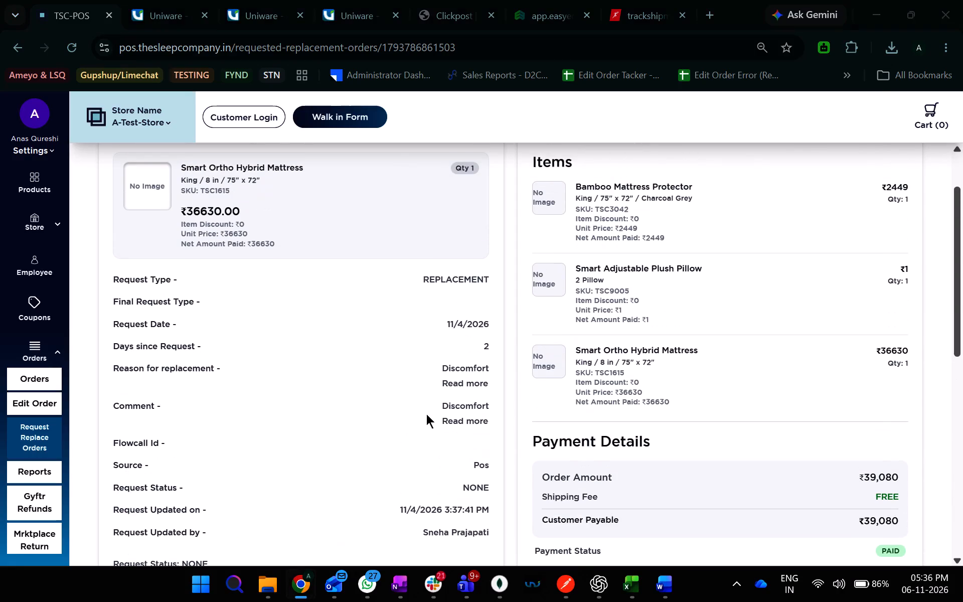
{"action": "key", "text": "alt+Tab"}
{"action": "key", "text": "alt+Tab"}
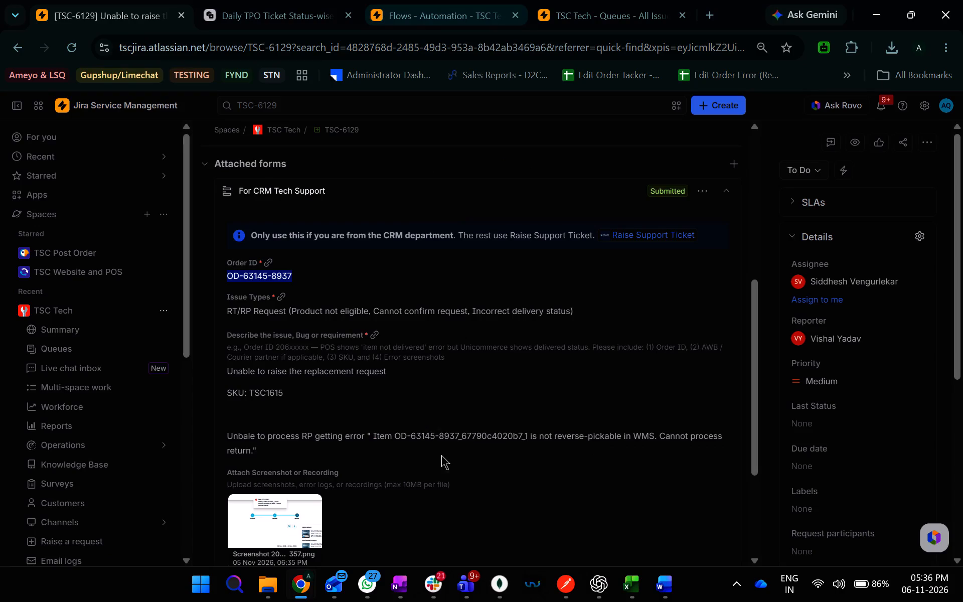
{"action": "scroll", "coordinate": [383, 417], "scroll_direction": "down", "scroll_amount": 5}
{"action": "scroll", "coordinate": [406, 481], "scroll_direction": "down", "scroll_amount": 1}
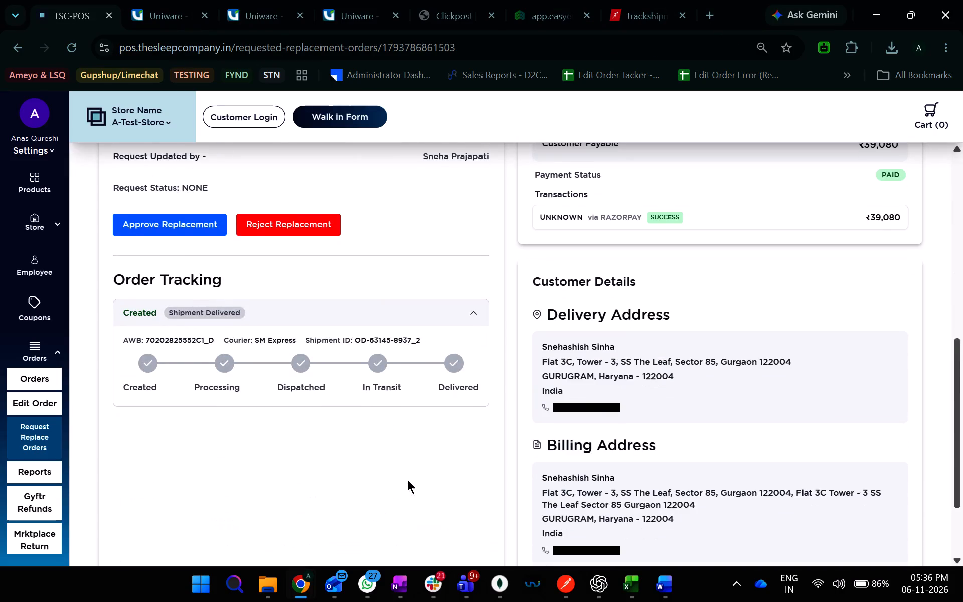
{"action": "scroll", "coordinate": [407, 480], "scroll_direction": "down", "scroll_amount": 2}
{"action": "scroll", "coordinate": [403, 465], "scroll_direction": "up", "scroll_amount": 3}
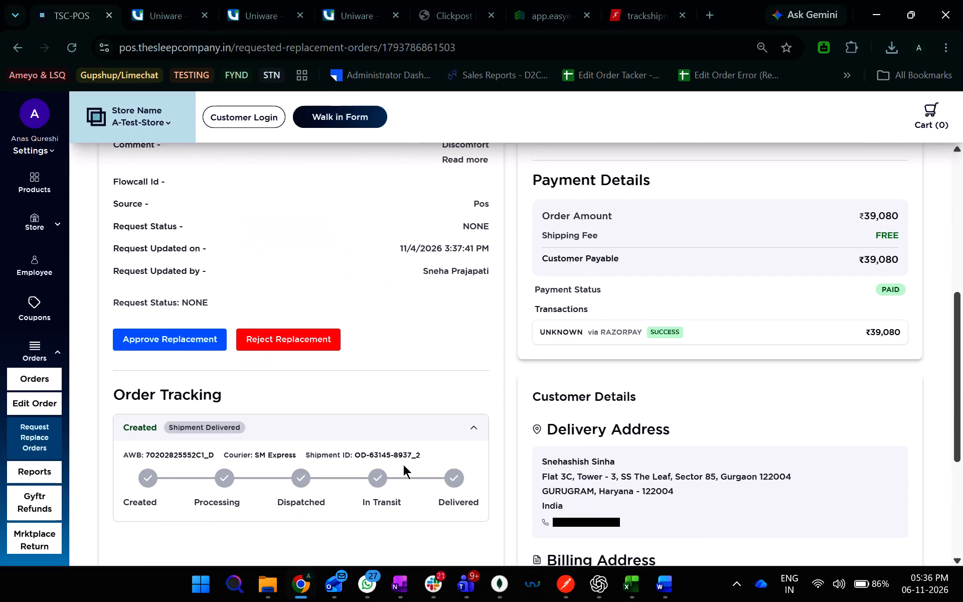
{"action": "key", "text": "alt+Tab"}
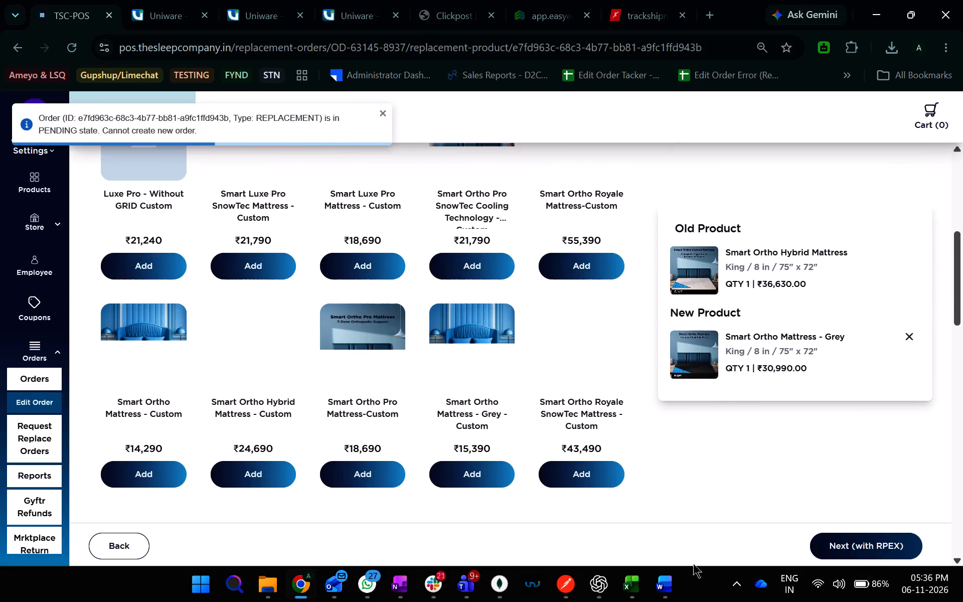
Open the error screenshot attached to Jira ticket TSC-6129 to compare it with the replacement flow.
{"action": "key", "text": "alt+Tab"}
{"action": "key", "text": "alt+Tab"}
{"action": "key", "text": "alt+Tab"}
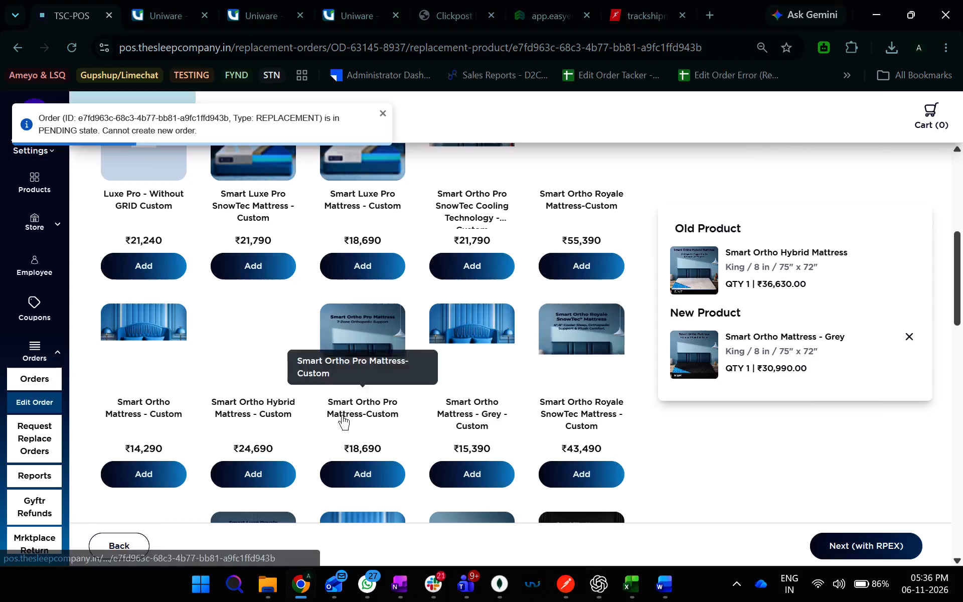
{"action": "key", "text": "alt+Tab"}
{"action": "left_click", "coordinate": [257, 543]}
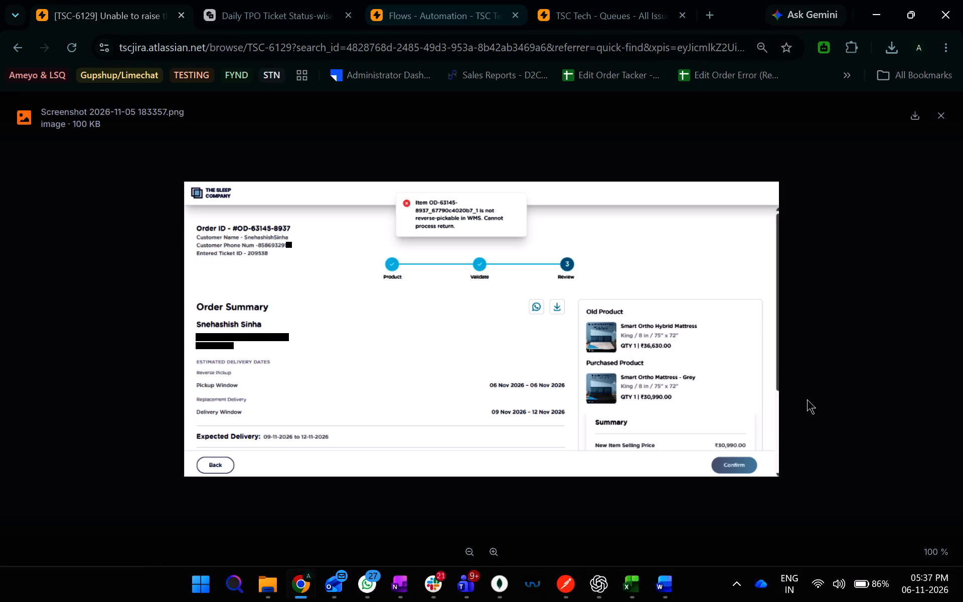
Proceed with RPEX in the POS to the validation stage, with Smart Ortho Mattress - Grey as the new product.
{"action": "key", "text": "alt+Tab"}
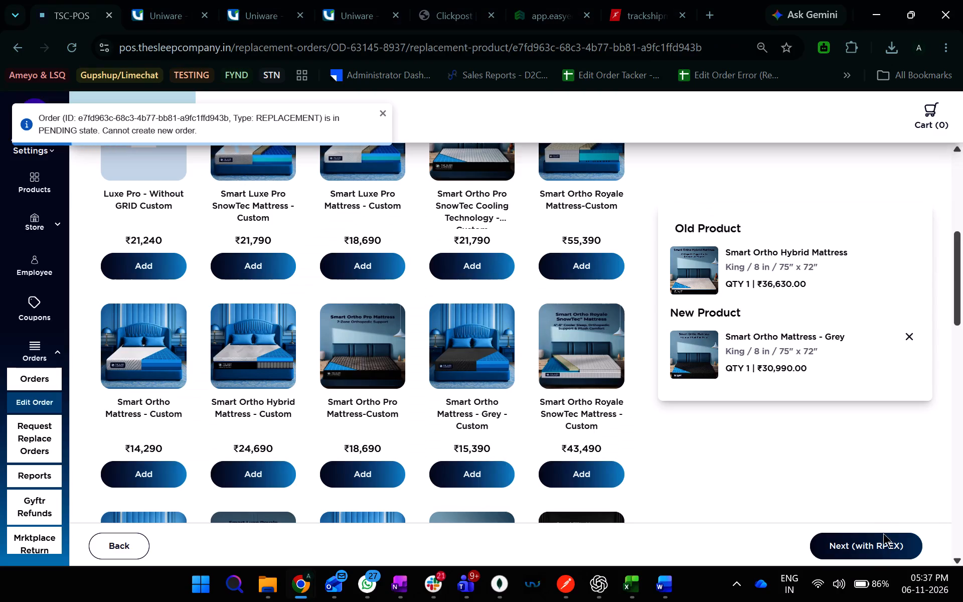
{"action": "left_click", "coordinate": [887, 551]}
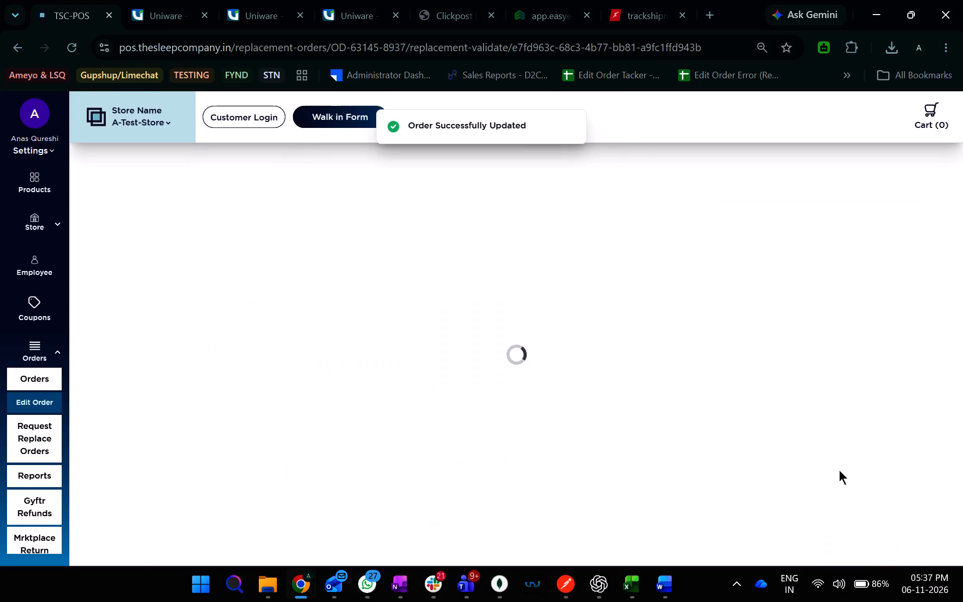
Check the validation page's address, delivery status, shipping charge and refund summary against the ticket's screenshot, and close the screenshot.
{"action": "key", "text": "alt+Tab"}
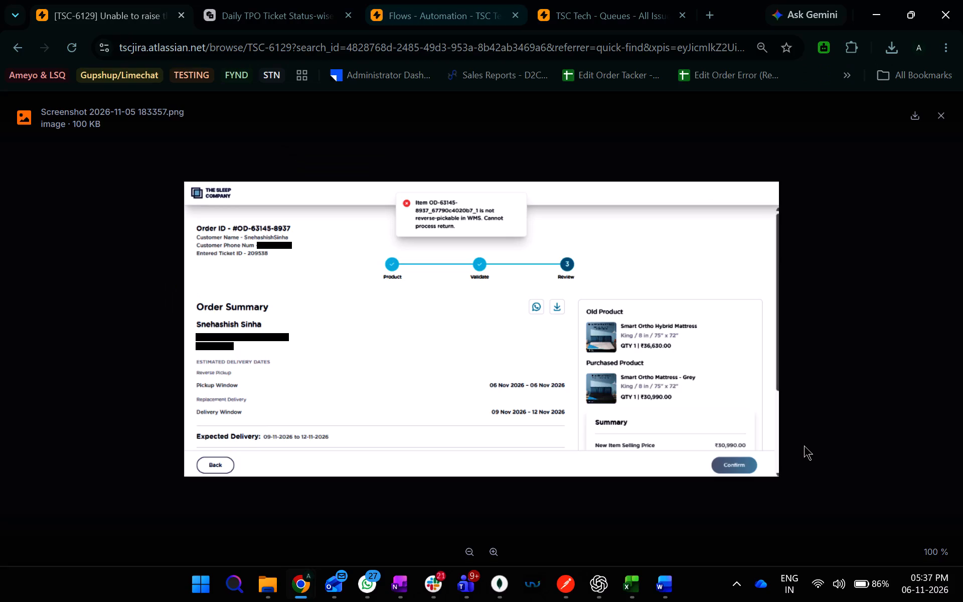
{"action": "key", "text": "alt+Tab"}
{"action": "scroll", "coordinate": [356, 416], "scroll_direction": "down", "scroll_amount": 1}
{"action": "left_click", "coordinate": [89, 401]}
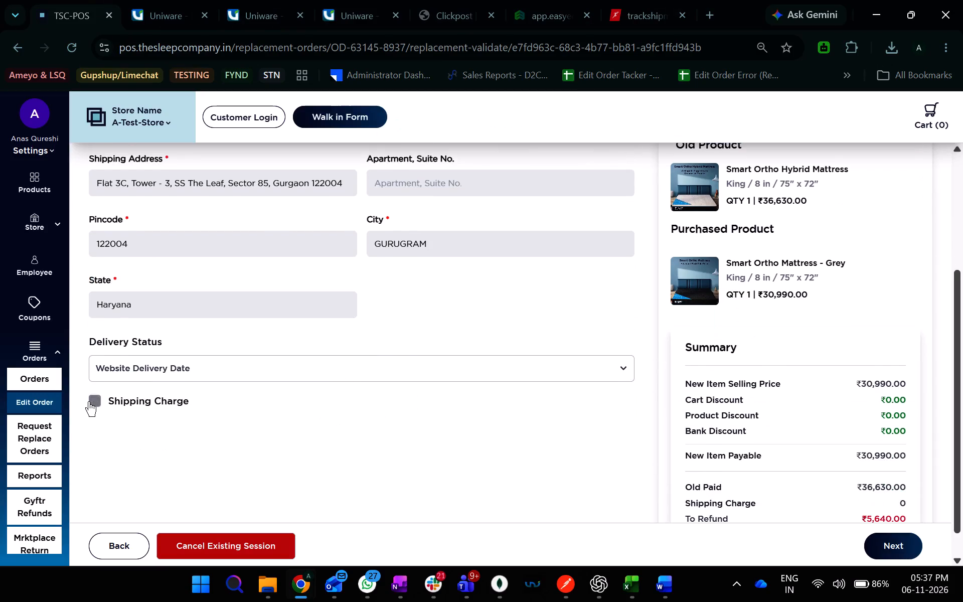
{"action": "scroll", "coordinate": [910, 402], "scroll_direction": "down", "scroll_amount": 3}
{"action": "scroll", "coordinate": [445, 403], "scroll_direction": "up", "scroll_amount": 1}
{"action": "scroll", "coordinate": [445, 403], "scroll_direction": "down", "scroll_amount": 1}
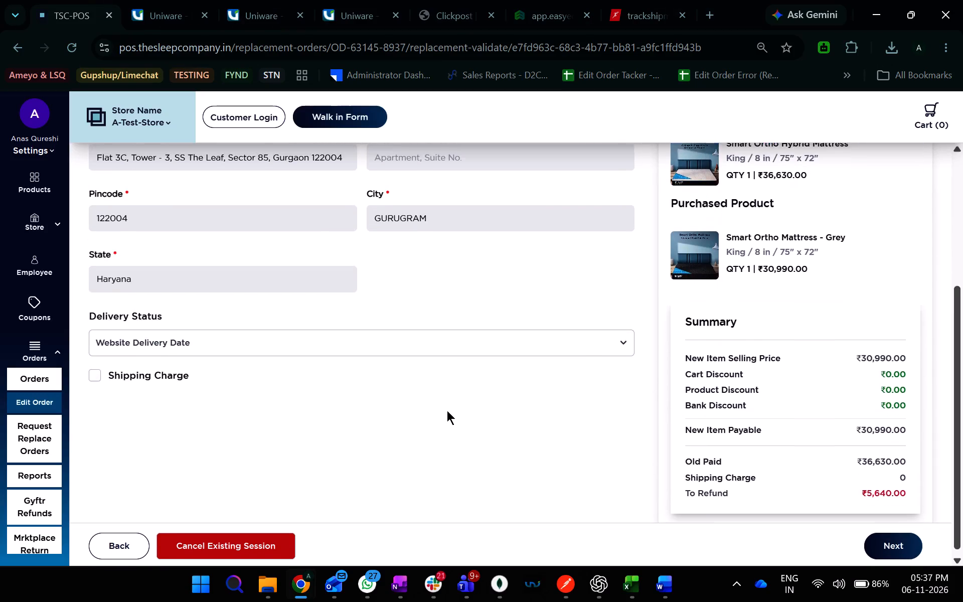
{"action": "scroll", "coordinate": [447, 408], "scroll_direction": "up", "scroll_amount": 2}
{"action": "key", "text": "alt+Tab"}
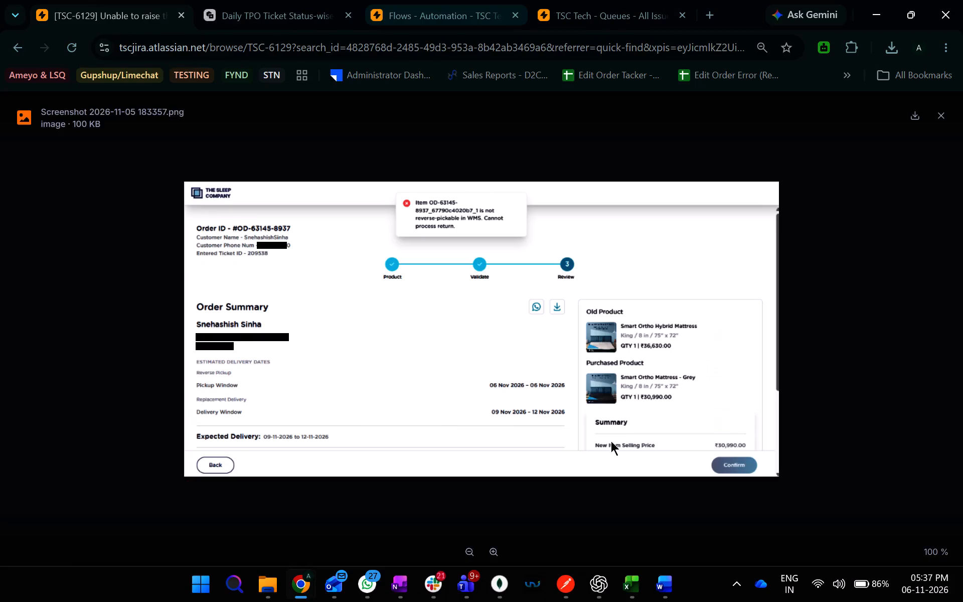
{"action": "left_click", "coordinate": [830, 422]}
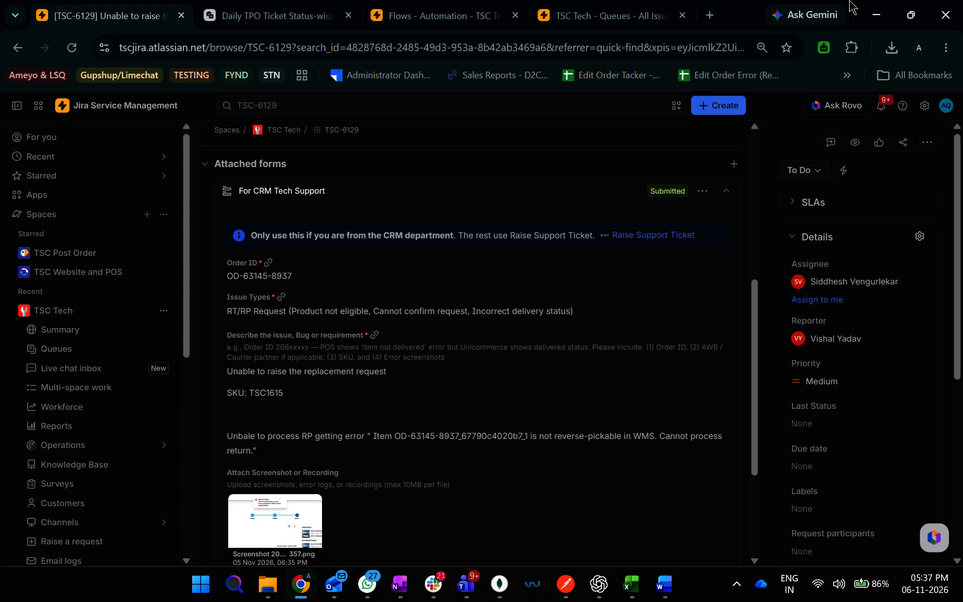
{"action": "left_click", "coordinate": [496, 600]}
{"action": "left_click", "coordinate": [815, 205]}
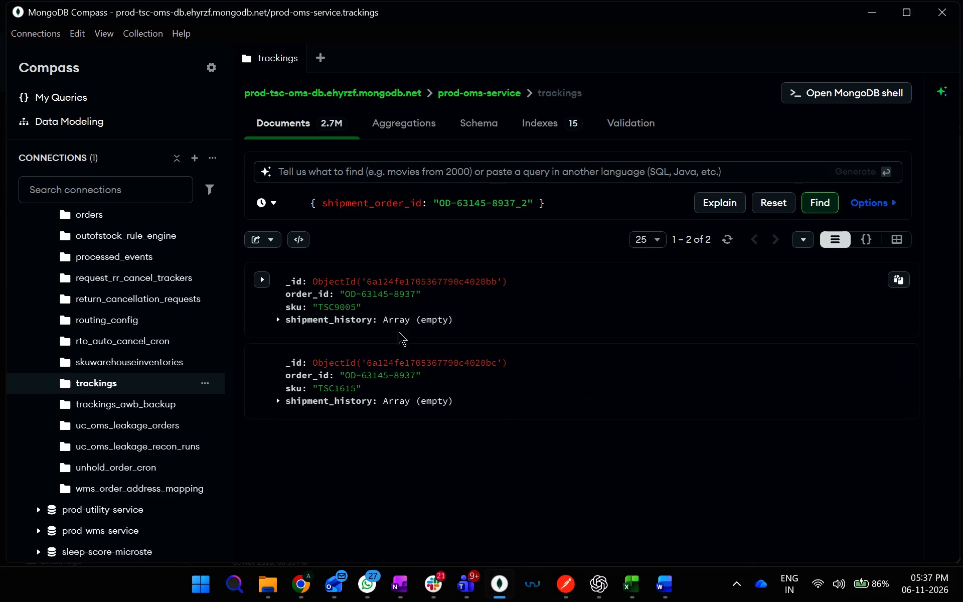
{"action": "left_click", "coordinate": [261, 277]}
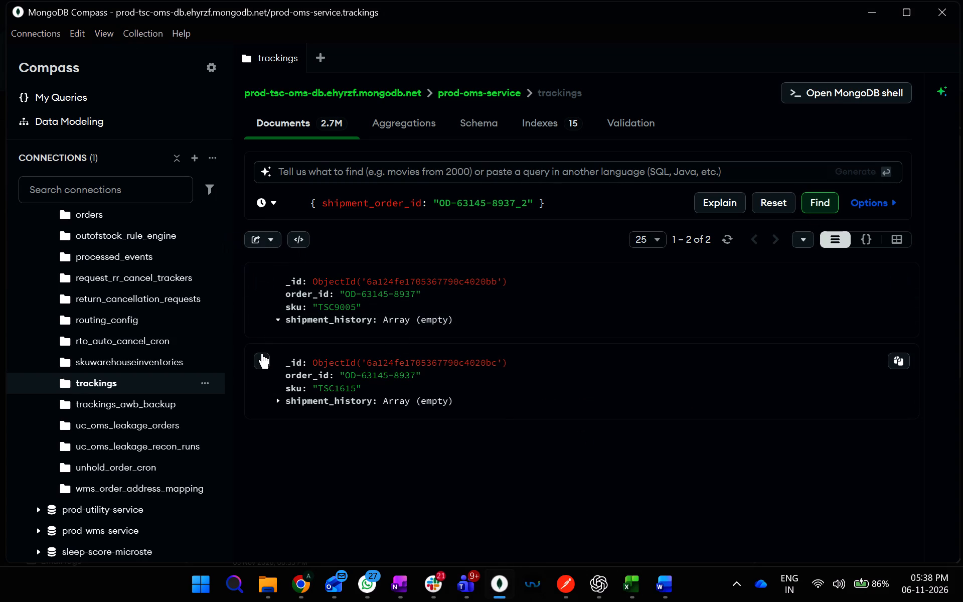
{"action": "left_click", "coordinate": [259, 359]}
{"action": "left_click", "coordinate": [873, 25]}
{"action": "left_click", "coordinate": [873, 16]}
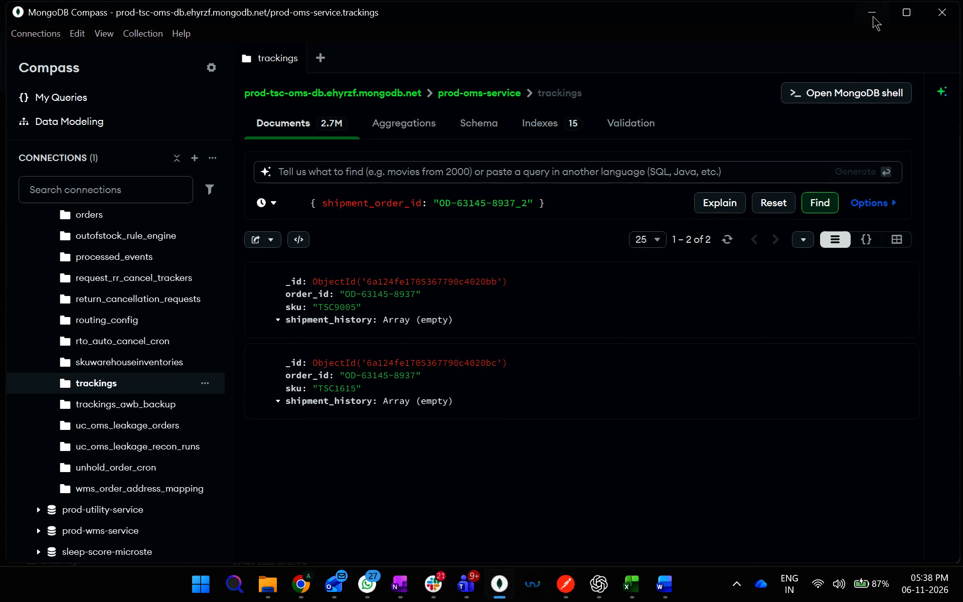
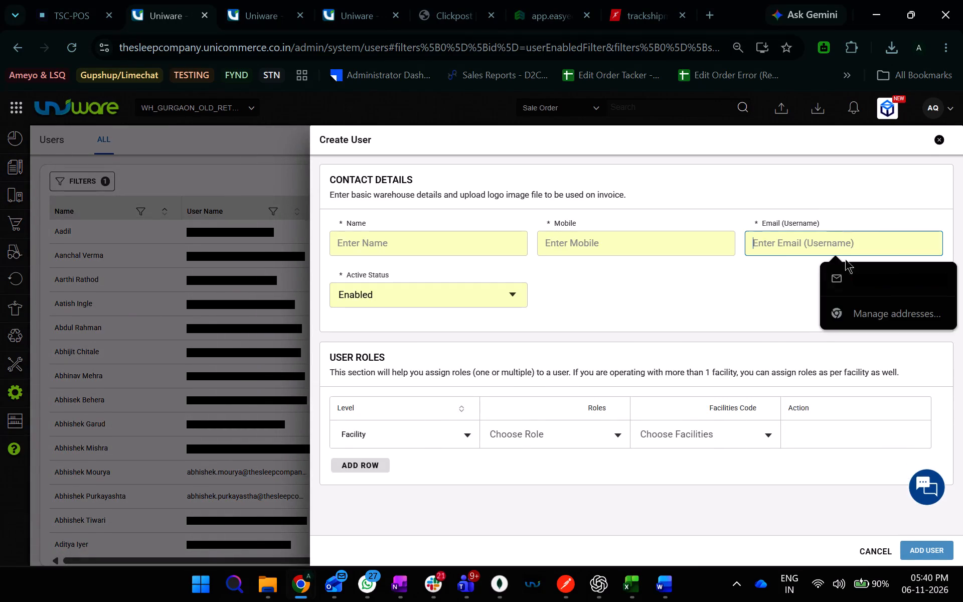
In Uniware's Create User form, paste the email username and enter a placeholder all-nines mobile number.
{"action": "key", "text": "ctrl+v"}
{"action": "left_click", "coordinate": [627, 245]}
{"action": "key", "text": "9"}
{"action": "key", "text": "9"}
{"action": "key", "text": "9"}
{"action": "key", "text": "9"}
{"action": "key", "text": "9"}
{"action": "key", "text": "9"}
{"action": "key", "text": "9"}
{"action": "key", "text": "9"}
{"action": "key", "text": "9"}
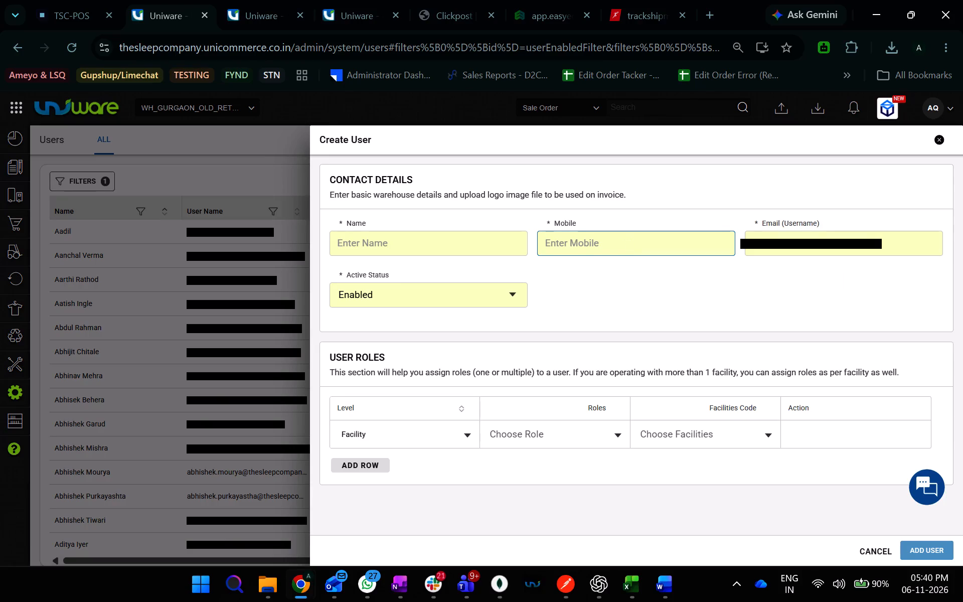
{"action": "key", "text": "9"}
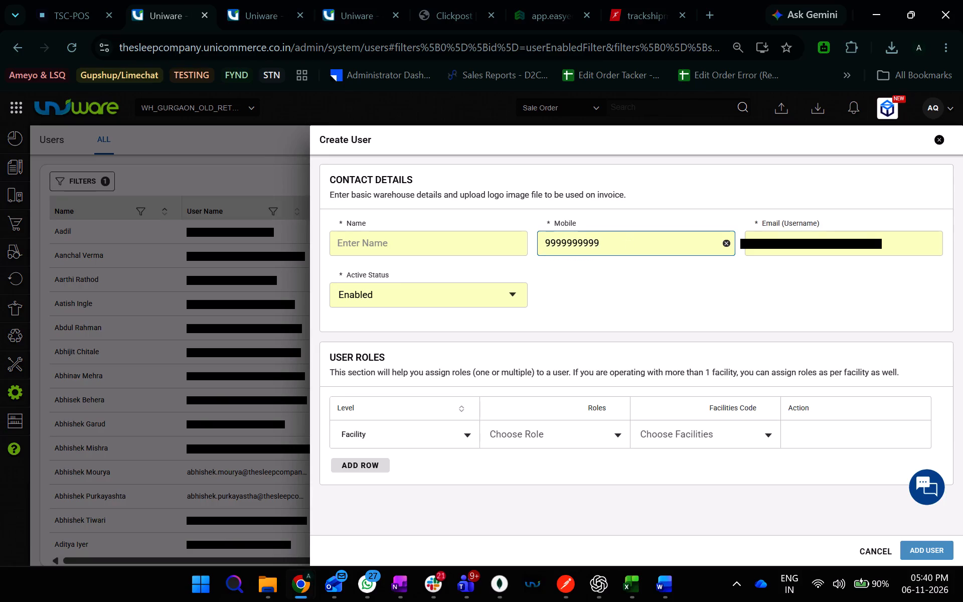
Enter TSC Automation as the new user's name.
{"action": "left_click", "coordinate": [468, 246]}
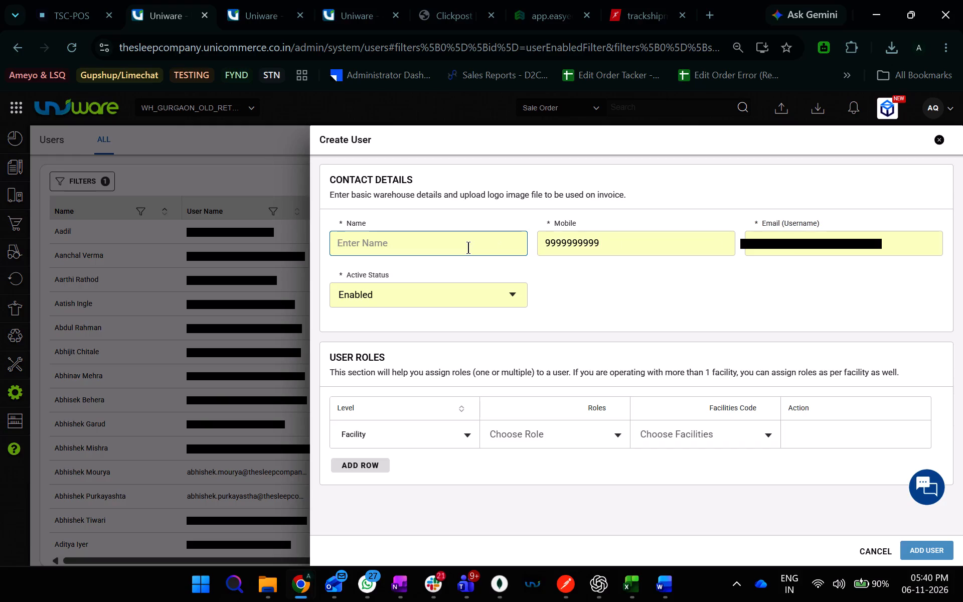
{"action": "type", "text": "TSC"}
{"action": "key", "text": "space"}
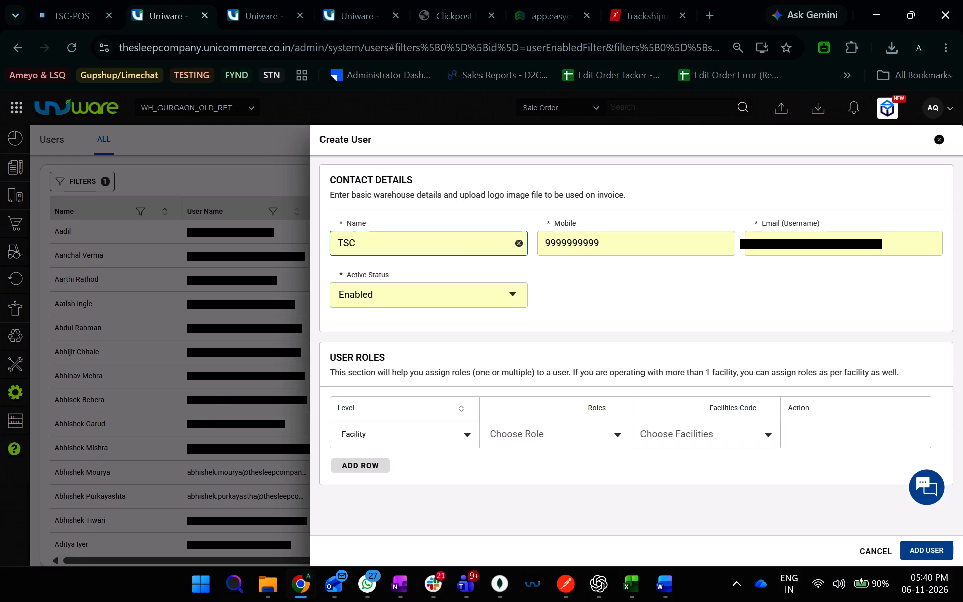
{"action": "type", "text": "OOS"}
{"action": "key", "text": "space"}
{"action": "type", "text": "Report Automation"}
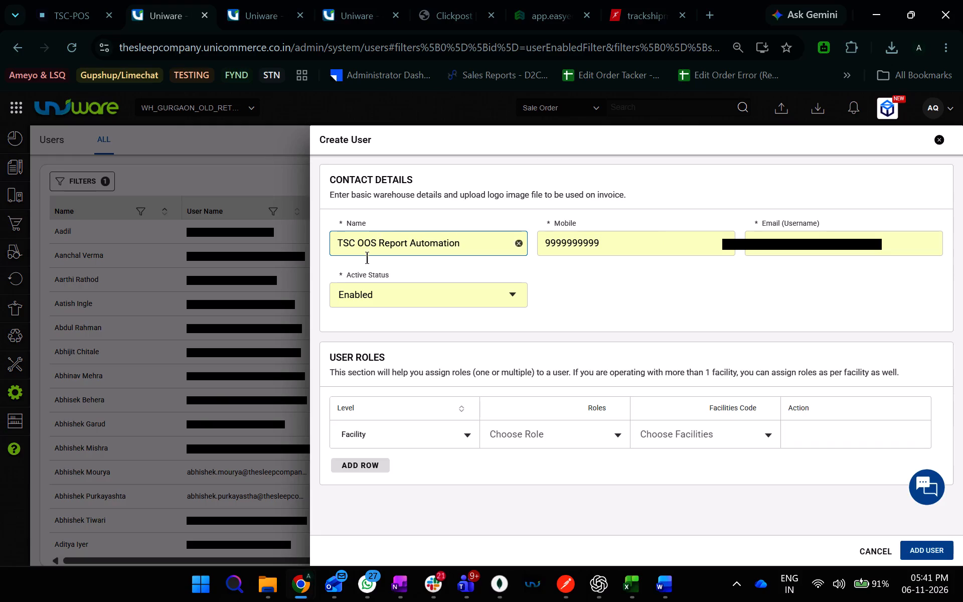
{"action": "left_click", "coordinate": [387, 247]}
{"action": "left_click_drag", "start_coordinate": [387, 246], "coordinate": [367, 249]}
{"action": "key", "text": "BackSpace"}
{"action": "key", "text": "BackSpace"}
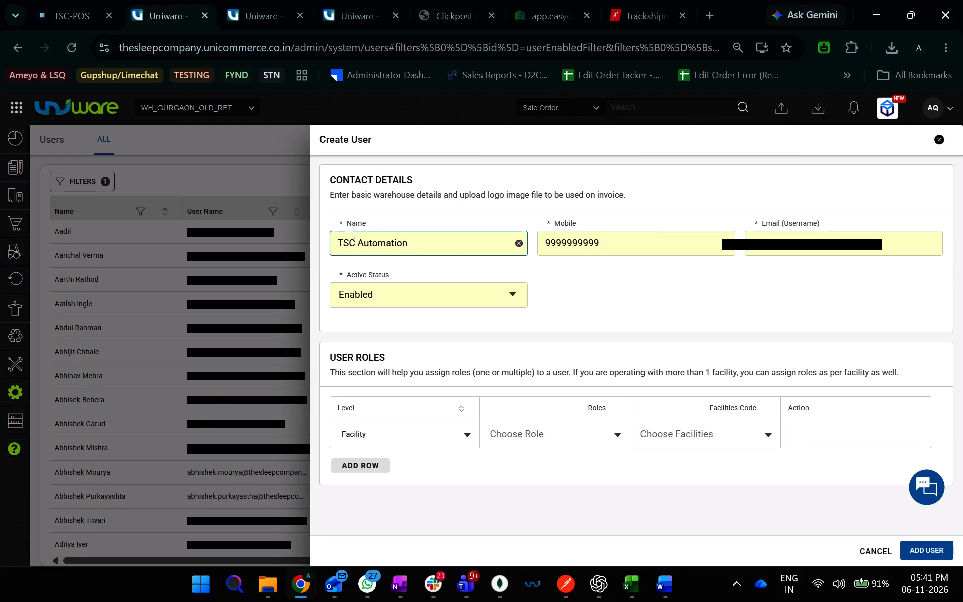
Assign the ADMIN role to the new user at facility level.
{"action": "scroll", "coordinate": [557, 398], "scroll_direction": "down", "scroll_amount": 1}
{"action": "left_click", "coordinate": [516, 440]}
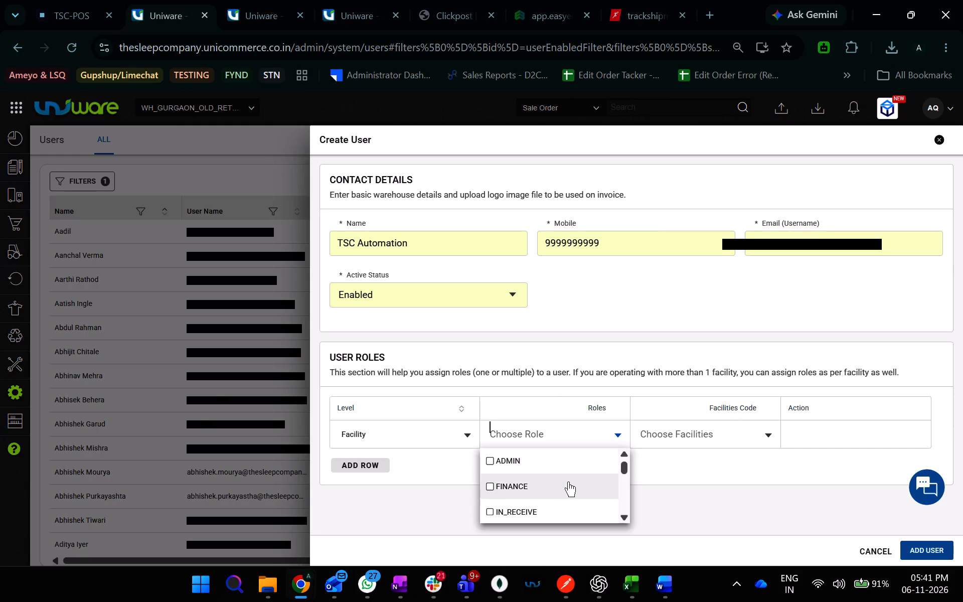
{"action": "left_click", "coordinate": [516, 462]}
{"action": "left_click", "coordinate": [750, 472]}
Select six facilities near the end of the facility list for the ADMIN role, choosing the Comfort Grid Technologies entries.
{"action": "left_click", "coordinate": [745, 440]}
{"action": "left_click_drag", "start_coordinate": [773, 469], "coordinate": [774, 478]}
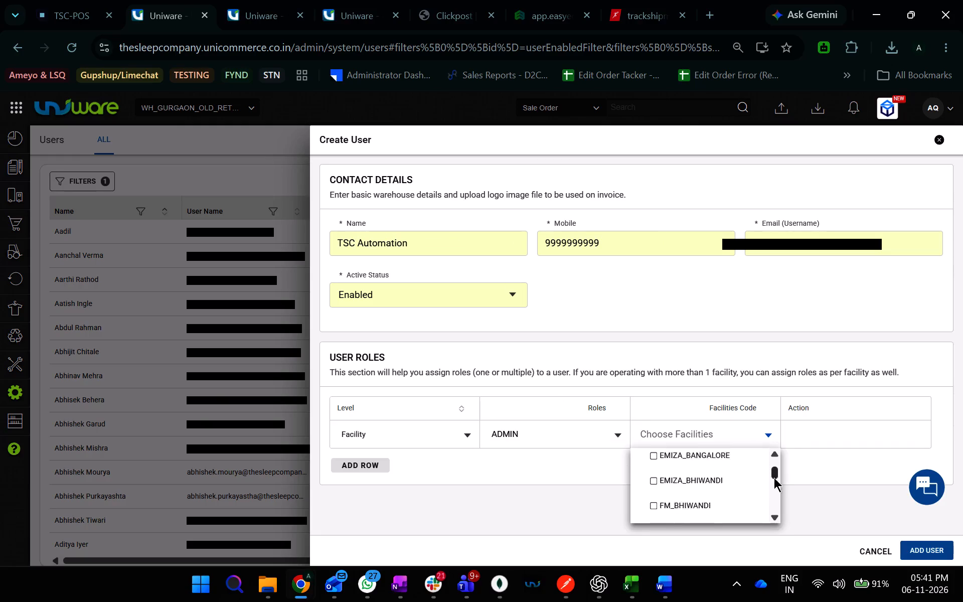
{"action": "left_click_drag", "start_coordinate": [774, 478], "coordinate": [768, 523]}
{"action": "left_click", "coordinate": [678, 462]}
{"action": "scroll", "coordinate": [727, 509], "scroll_direction": "up", "scroll_amount": 1}
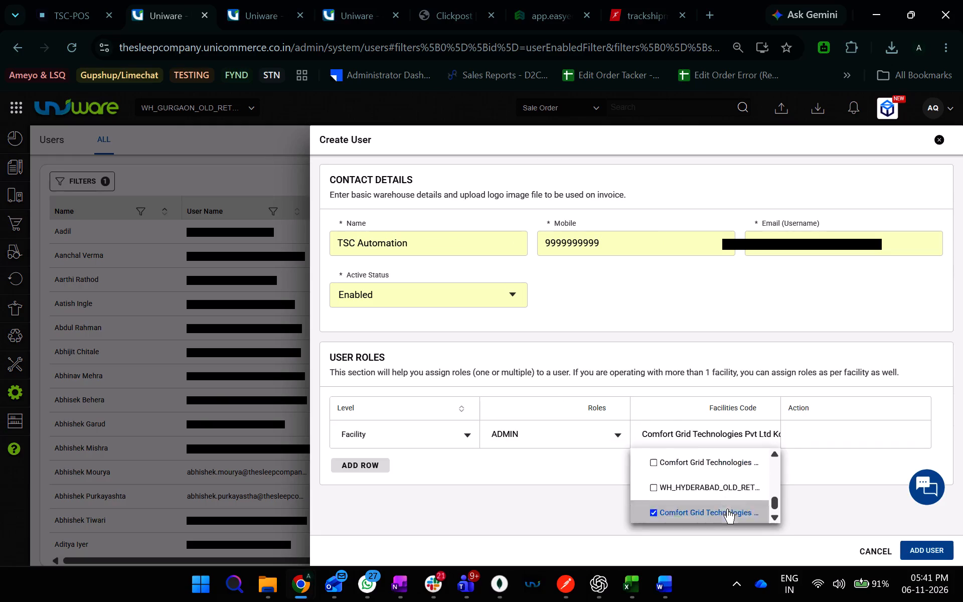
{"action": "left_click", "coordinate": [704, 477]}
{"action": "scroll", "coordinate": [726, 509], "scroll_direction": "up", "scroll_amount": 1}
{"action": "left_click", "coordinate": [715, 510]}
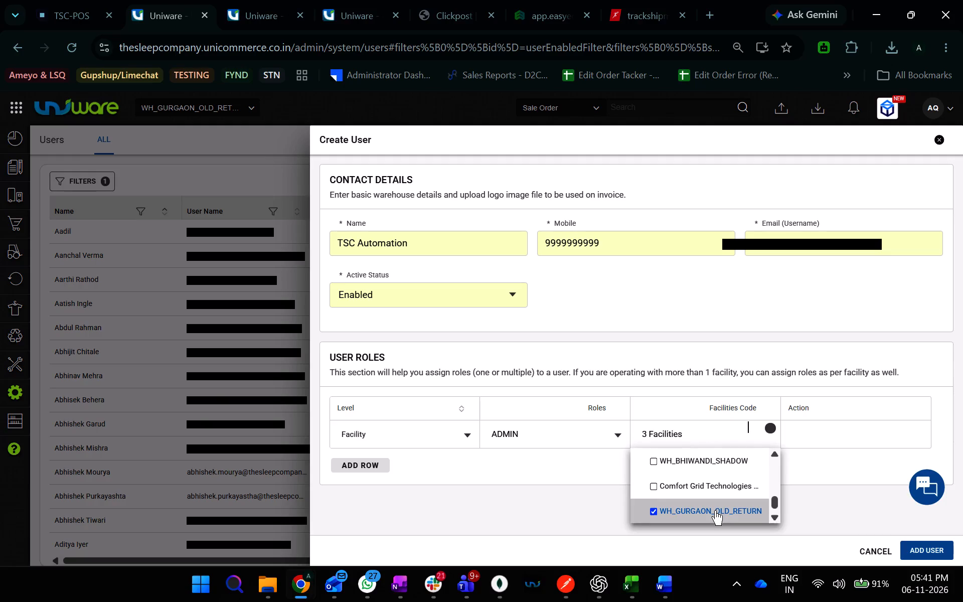
{"action": "left_click", "coordinate": [715, 510]}
{"action": "left_click", "coordinate": [716, 476]}
{"action": "scroll", "coordinate": [726, 493], "scroll_direction": "up", "scroll_amount": 1}
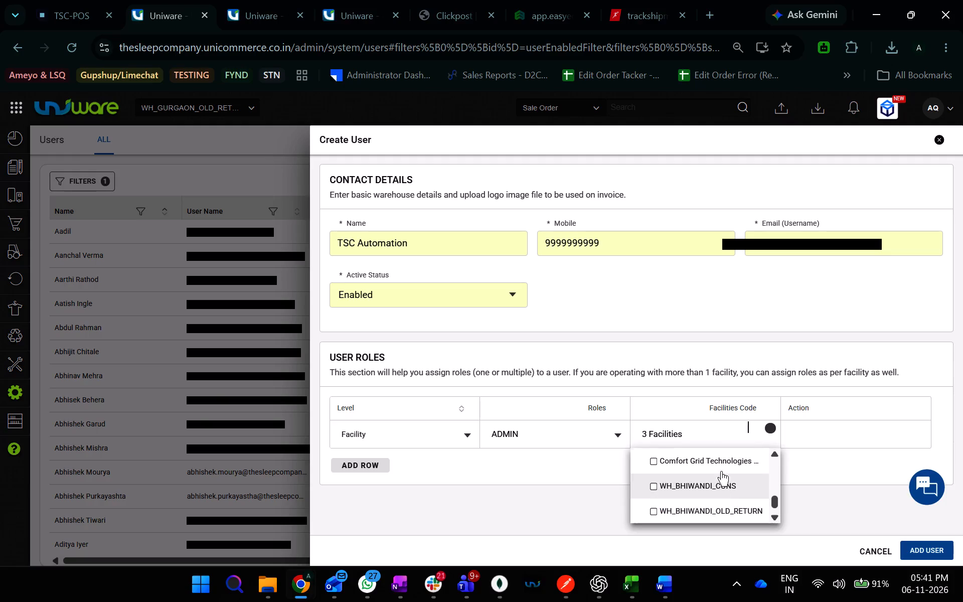
{"action": "left_click", "coordinate": [719, 466]}
{"action": "scroll", "coordinate": [728, 492], "scroll_direction": "up", "scroll_amount": 1}
{"action": "left_click", "coordinate": [729, 508]}
{"action": "scroll", "coordinate": [729, 508], "scroll_direction": "up", "scroll_amount": 1}
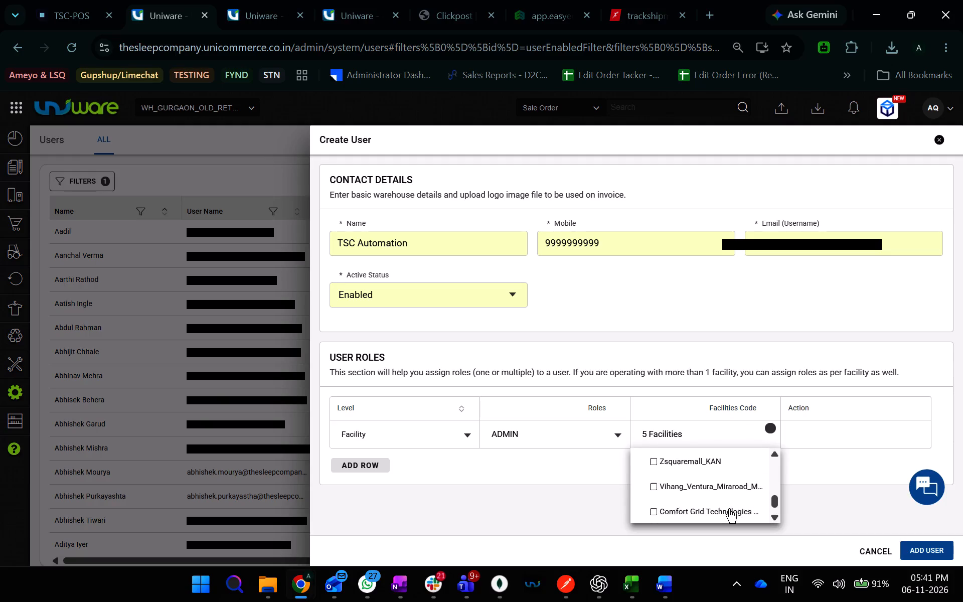
{"action": "scroll", "coordinate": [729, 508], "scroll_direction": "down", "scroll_amount": 1}
{"action": "scroll", "coordinate": [729, 508], "scroll_direction": "up", "scroll_amount": 1}
{"action": "left_click", "coordinate": [727, 508]}
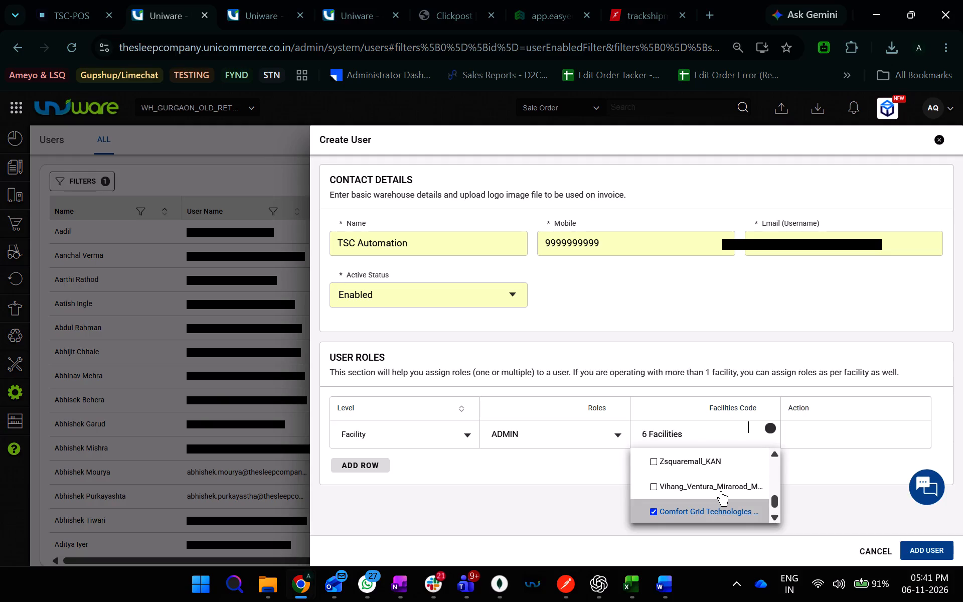
Filter the facilities by "fm" and add FM_BHIWANDI to the ADMIN role.
{"action": "type", "text": "fm"}
{"action": "left_click", "coordinate": [717, 495]}
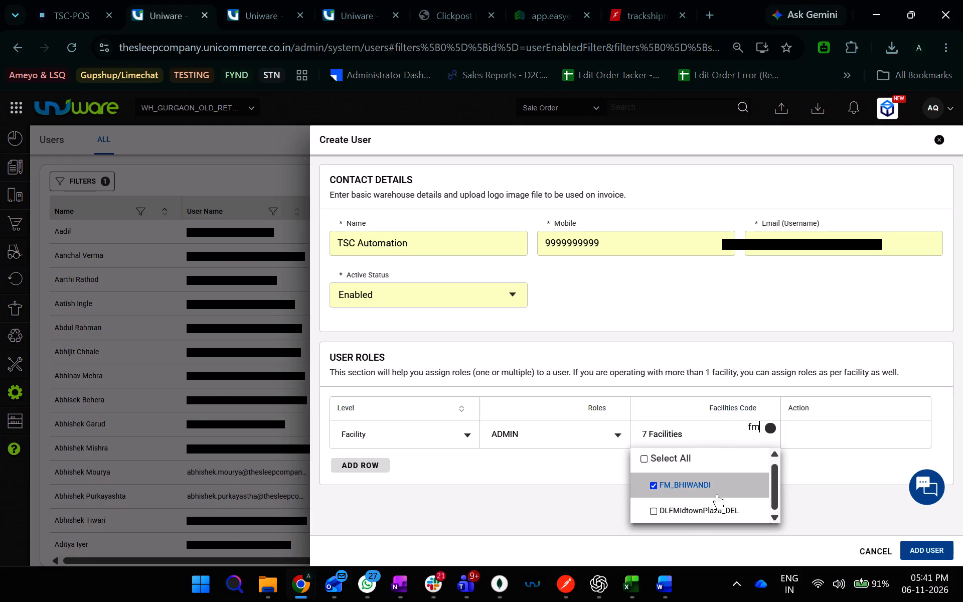
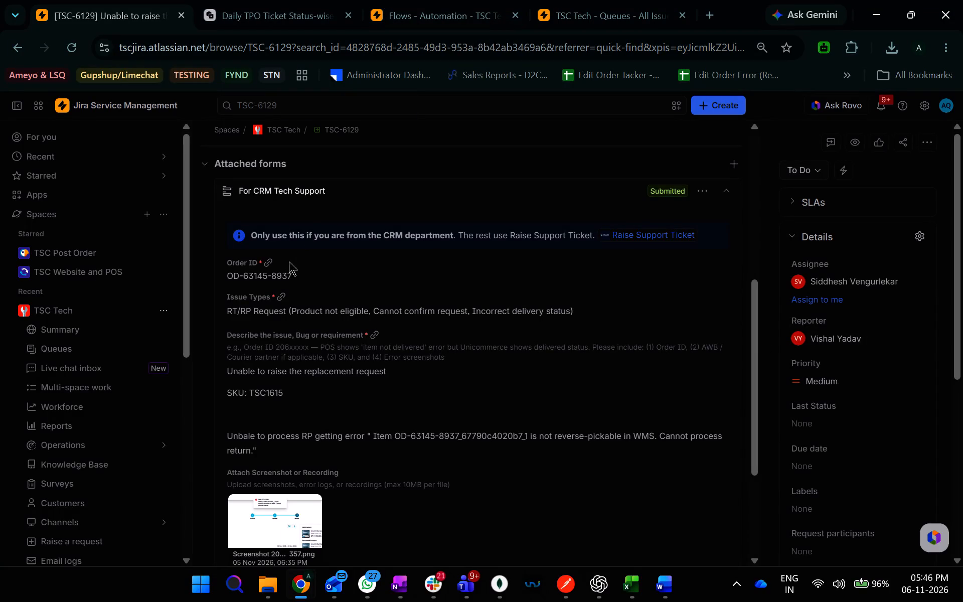
Reload ticket TSC-6129 and assign it to yourself.
{"action": "key", "text": "ctrl+shift+r"}
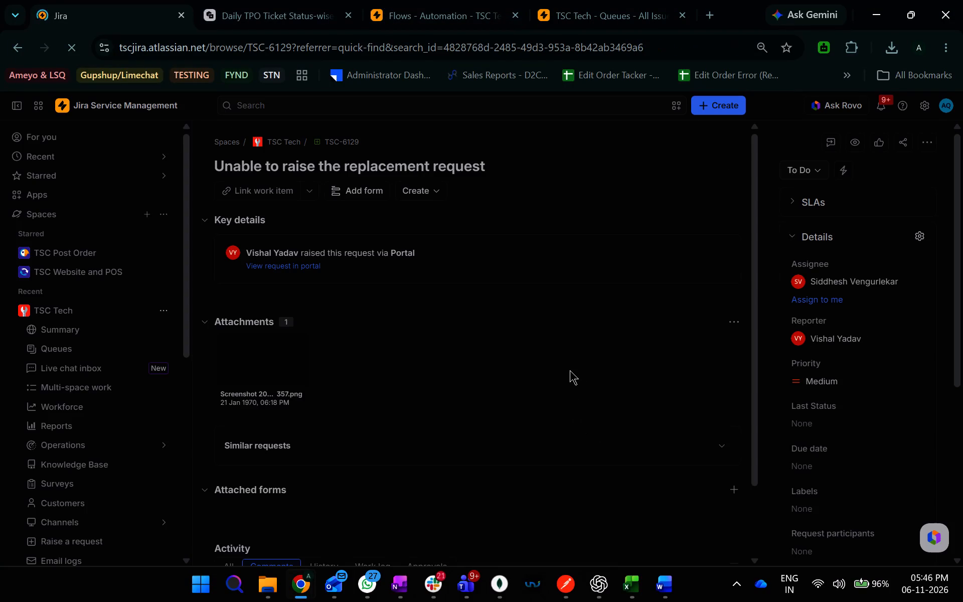
{"action": "left_click", "coordinate": [825, 298]}
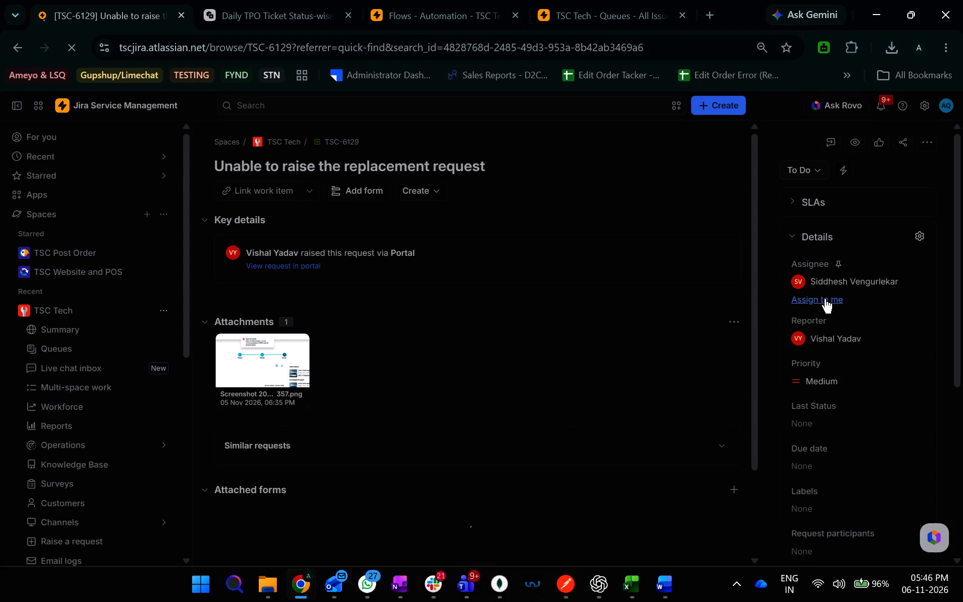
{"action": "left_click", "coordinate": [821, 162]}
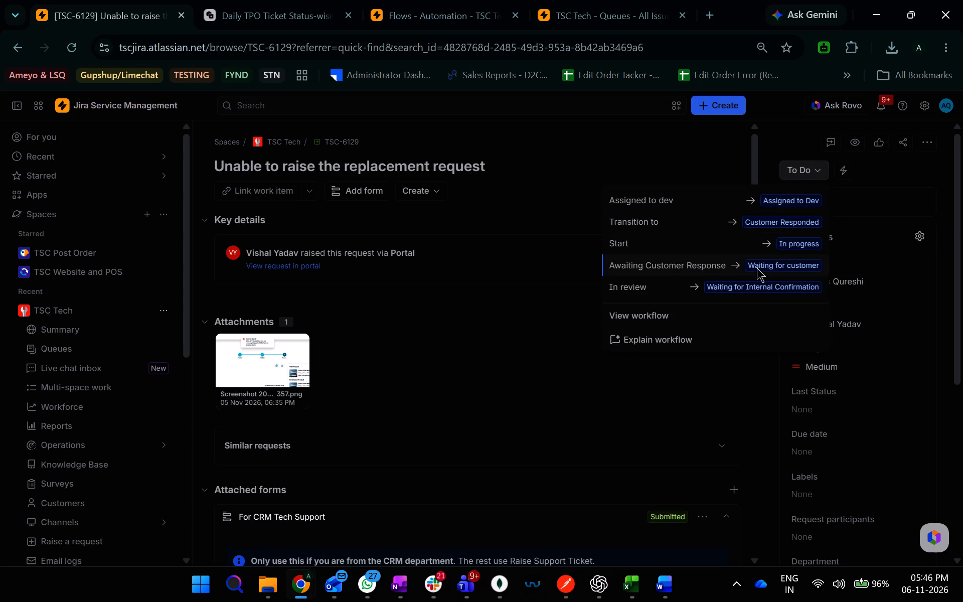
{"action": "left_click", "coordinate": [510, 383]}
Reply to the customer on TSC-6129 with "This seems to be fixed. Kindly confirm the same." and save the comment.
{"action": "scroll", "coordinate": [513, 400], "scroll_direction": "down", "scroll_amount": 13}
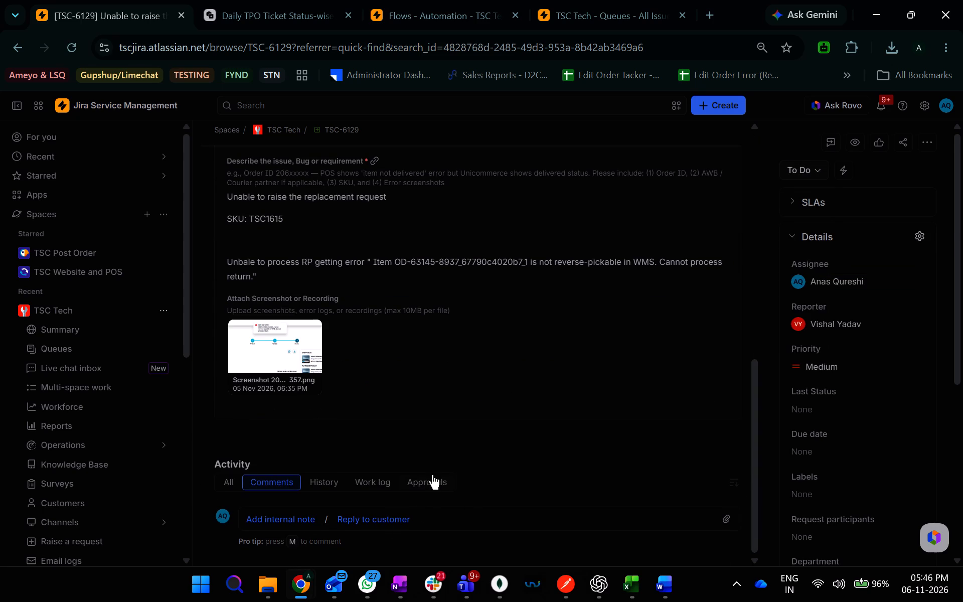
{"action": "left_click", "coordinate": [386, 518]}
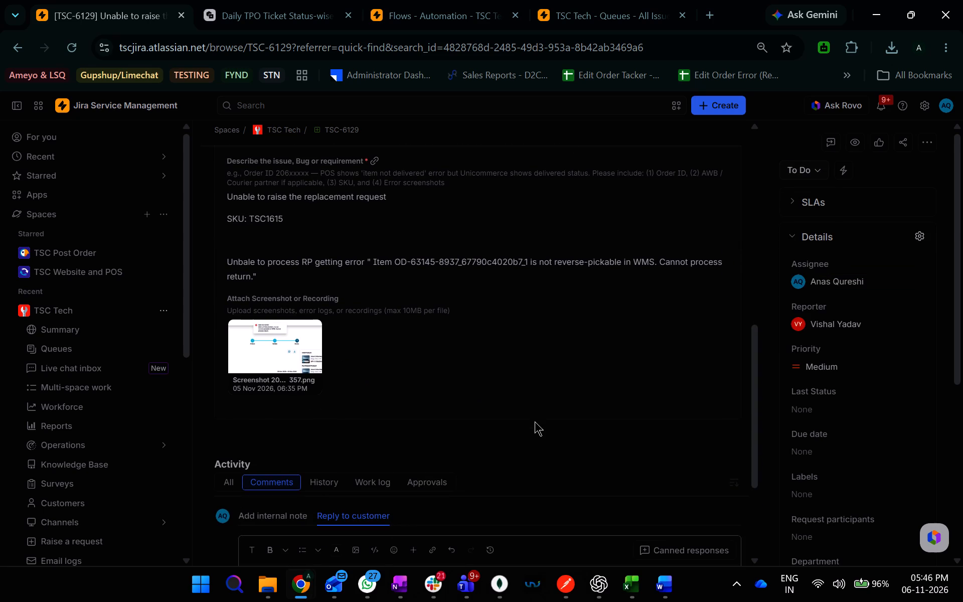
{"action": "scroll", "coordinate": [535, 421], "scroll_direction": "down", "scroll_amount": 3}
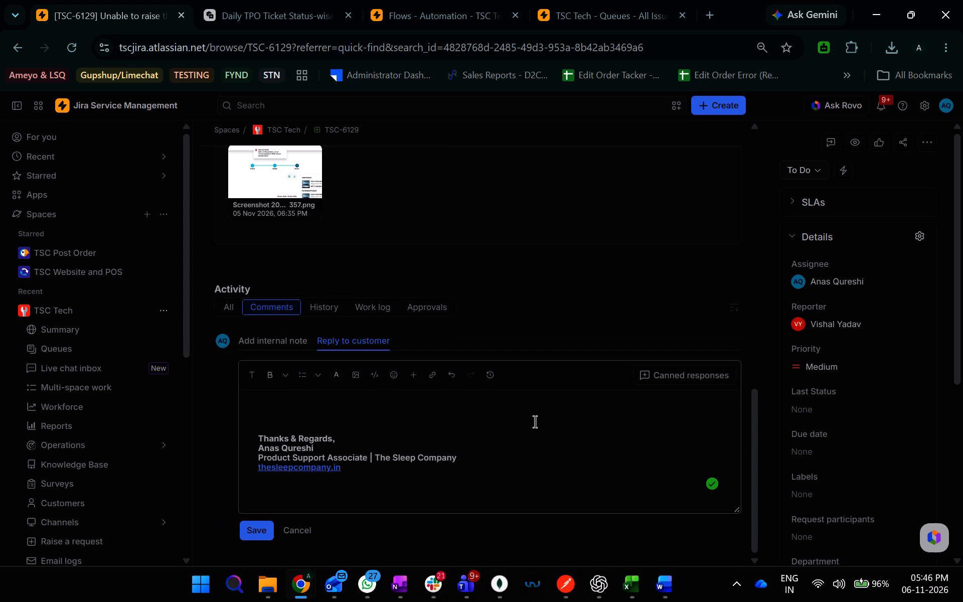
{"action": "type", "text": "This seems to be fixed. Kindly confirm the same"}
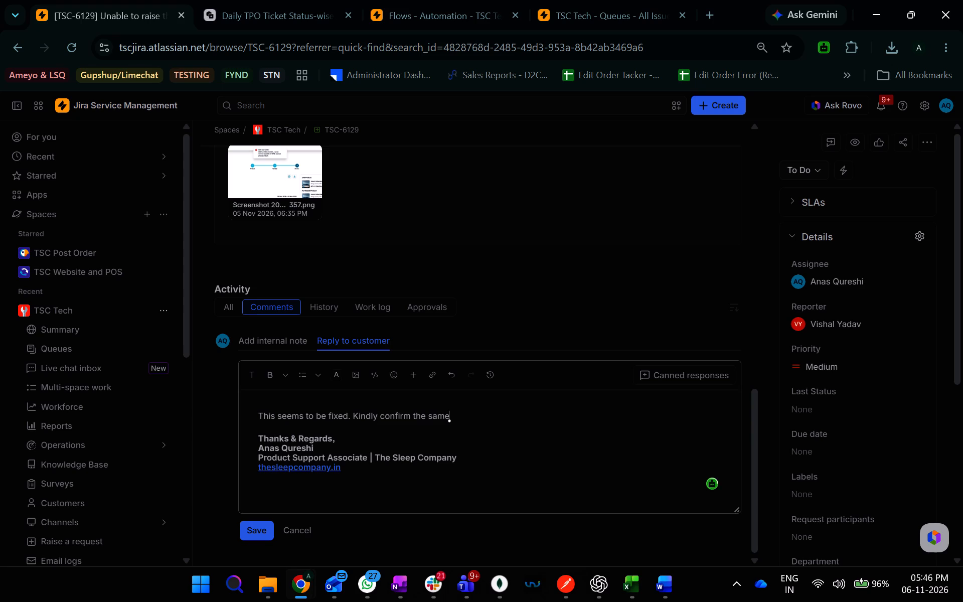
{"action": "type", "text": "."}
{"action": "left_click", "coordinate": [265, 536]}
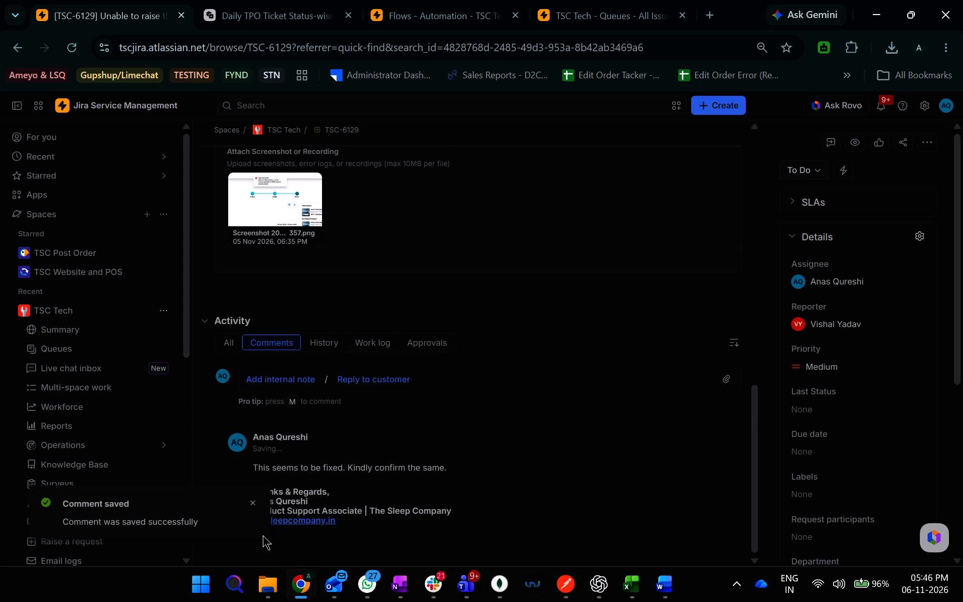
Change the status of TSC-6129 to Waiting for customer.
{"action": "left_click", "coordinate": [795, 171]}
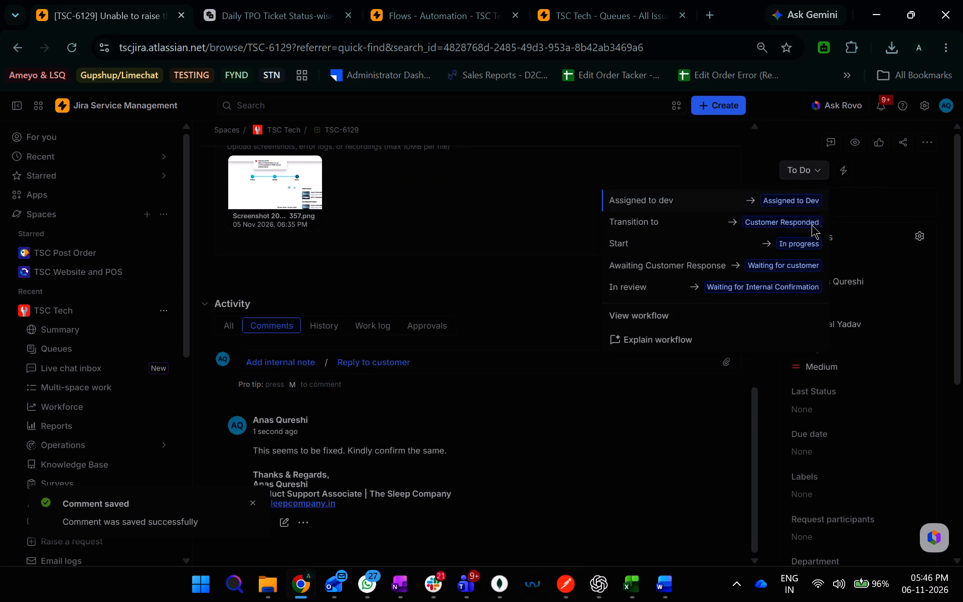
{"action": "left_click", "coordinate": [778, 263]}
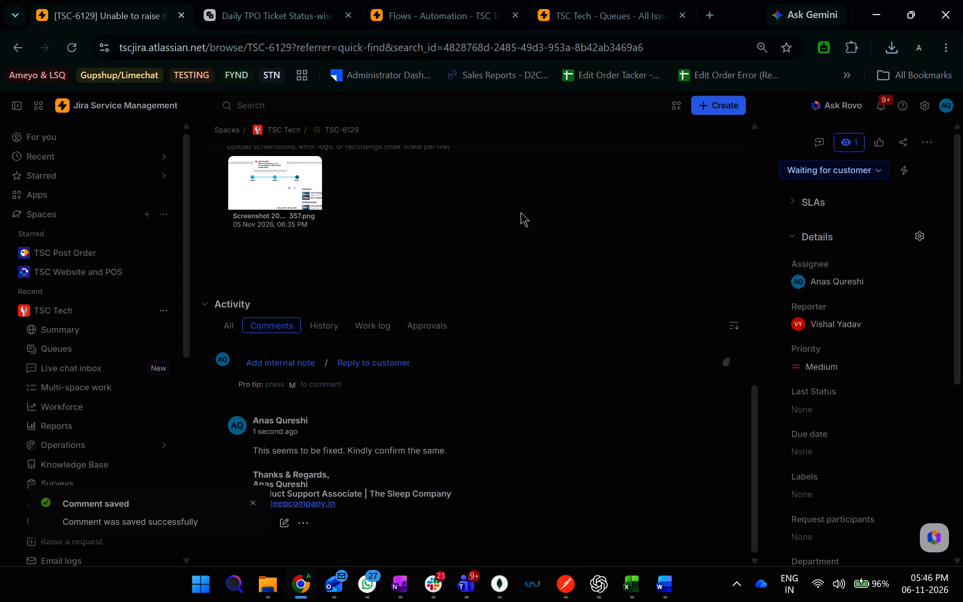
Open the TSC Tech queue of tickets assigned to you and filter it to the status To Do.
{"action": "scroll", "coordinate": [521, 213], "scroll_direction": "up", "scroll_amount": 2}
{"action": "left_click", "coordinate": [77, 347]}
{"action": "left_click", "coordinate": [80, 369]}
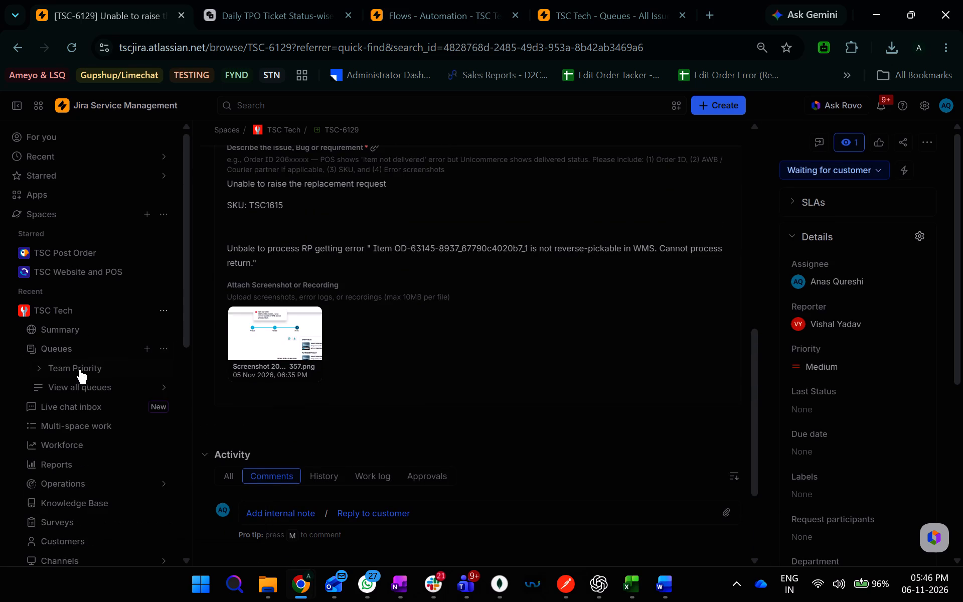
{"action": "left_click", "coordinate": [89, 407]}
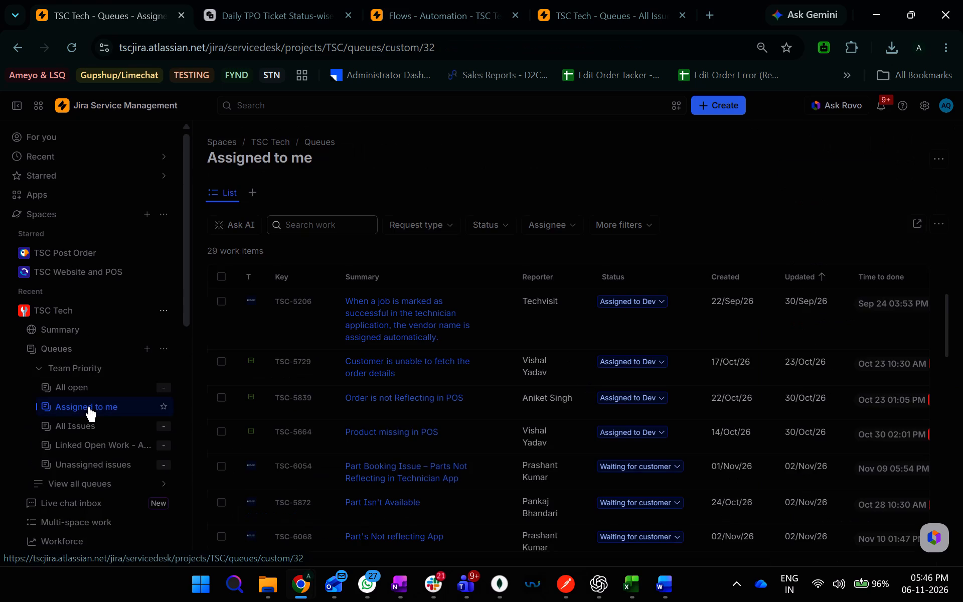
{"action": "left_click", "coordinate": [489, 225]}
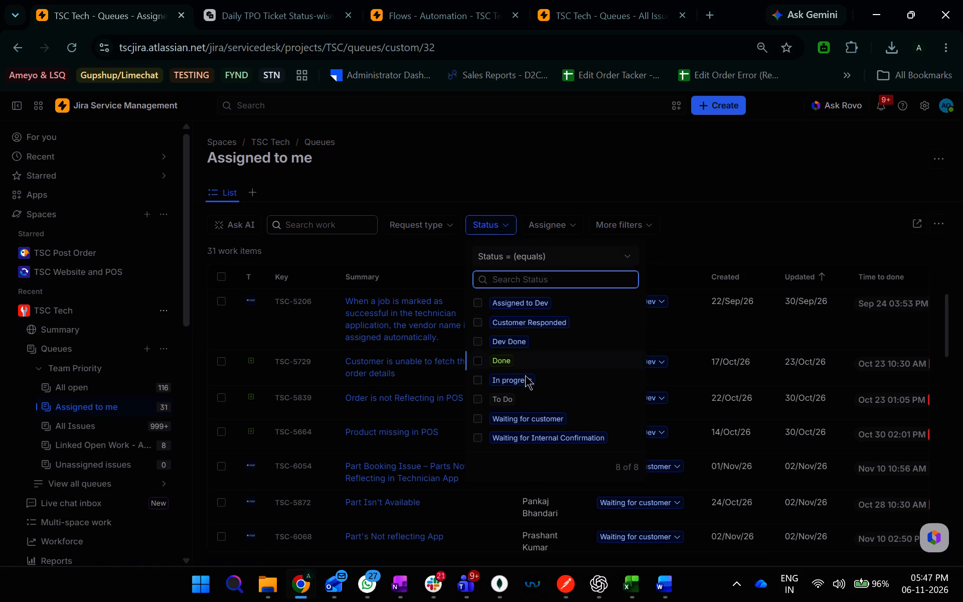
{"action": "left_click", "coordinate": [512, 400]}
{"action": "left_click", "coordinate": [847, 209]}
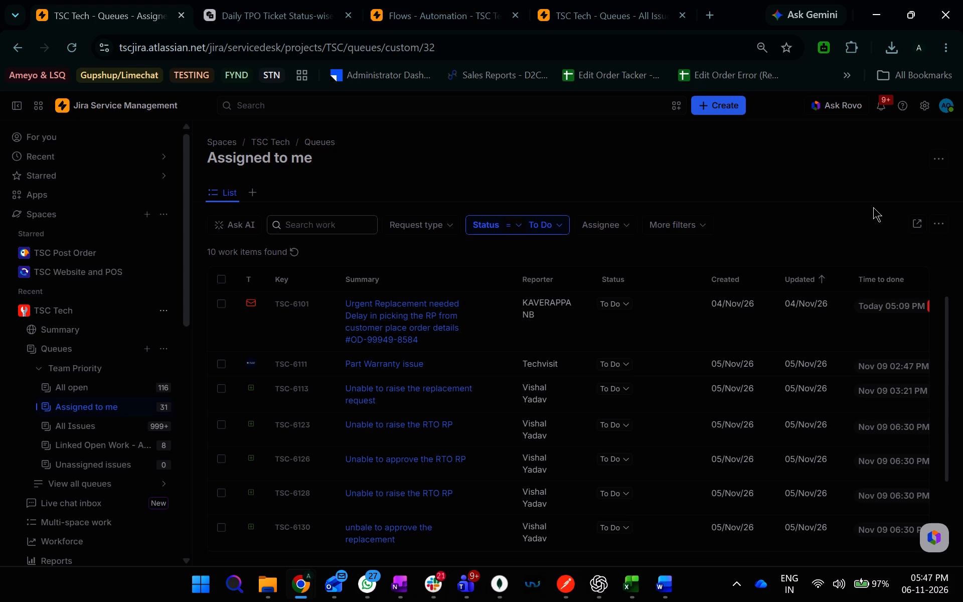
Examine ticket TSC-6132, LSQ CALLING ISSUE, including its submitted request form and the attached LSQ issue.jpg screenshot.
{"action": "scroll", "coordinate": [652, 371], "scroll_direction": "down", "scroll_amount": 2}
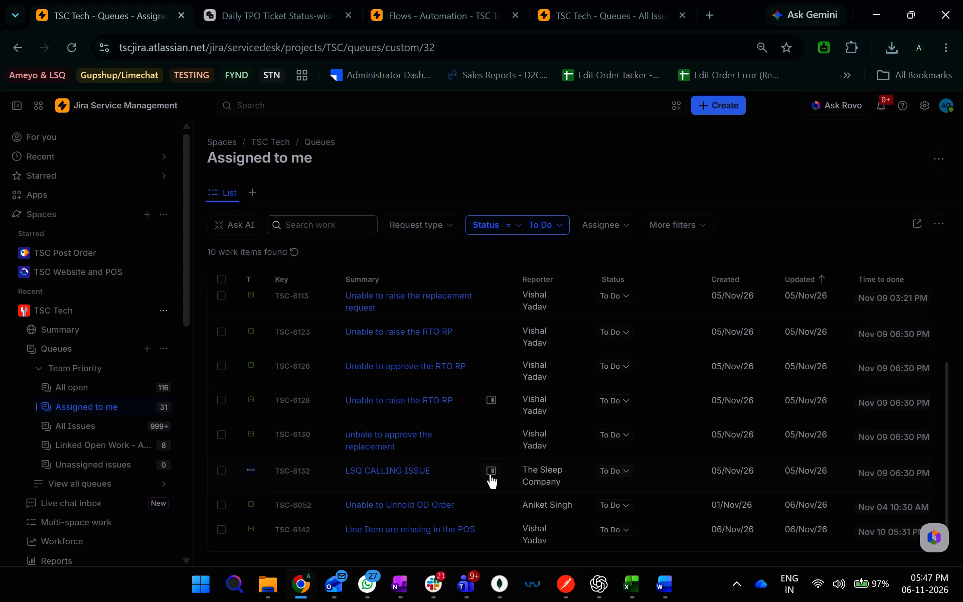
{"action": "left_click", "coordinate": [490, 474]}
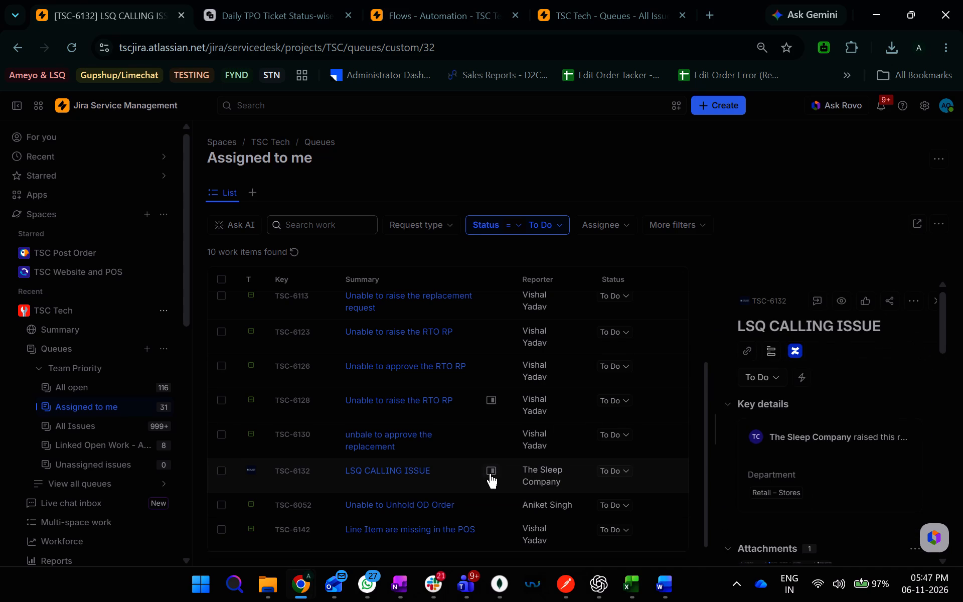
{"action": "scroll", "coordinate": [901, 489], "scroll_direction": "down", "scroll_amount": 4}
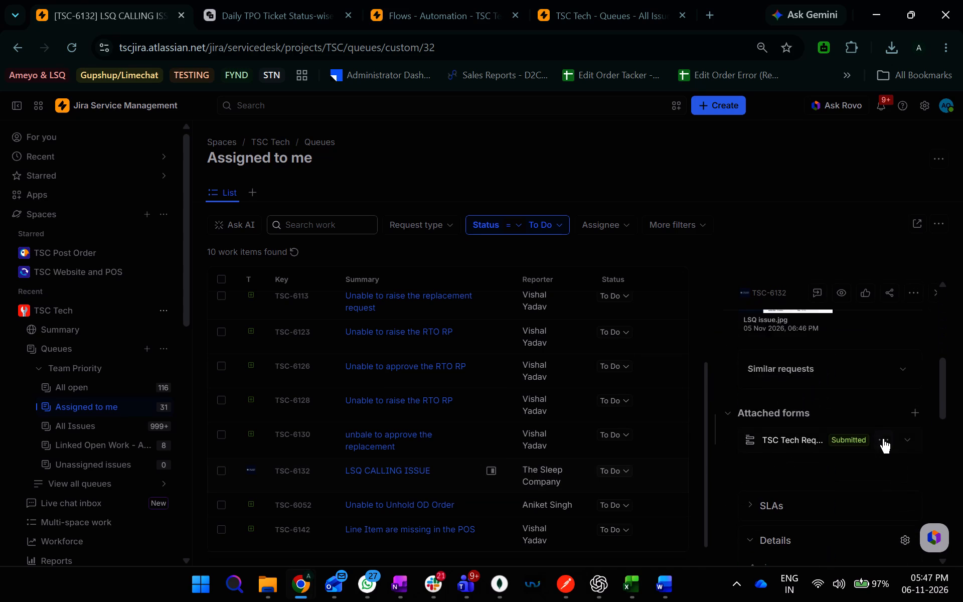
{"action": "scroll", "coordinate": [883, 438], "scroll_direction": "down", "scroll_amount": 10}
{"action": "scroll", "coordinate": [888, 502], "scroll_direction": "up", "scroll_amount": 4}
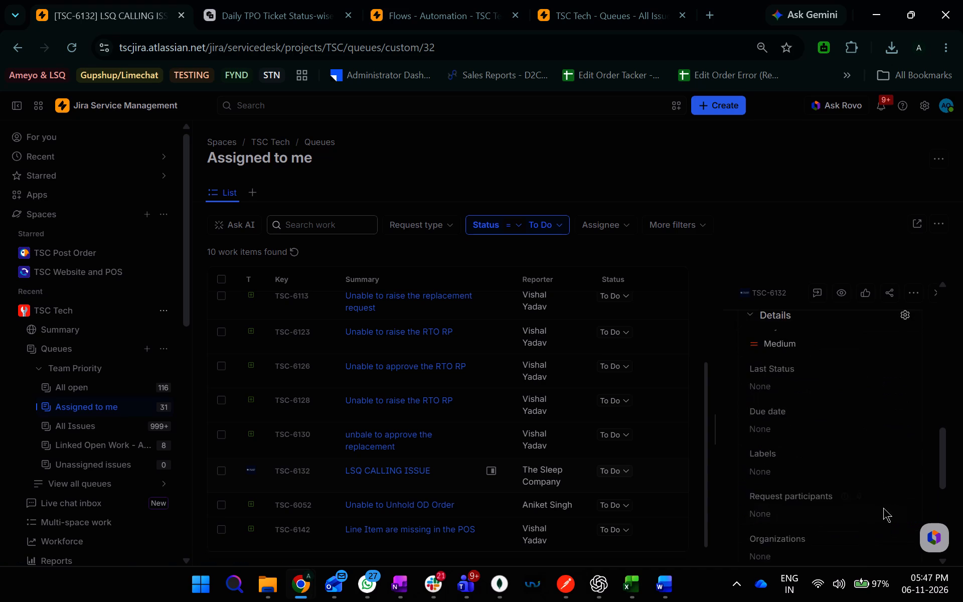
{"action": "scroll", "coordinate": [871, 511], "scroll_direction": "up", "scroll_amount": 4}
{"action": "left_click", "coordinate": [899, 419]}
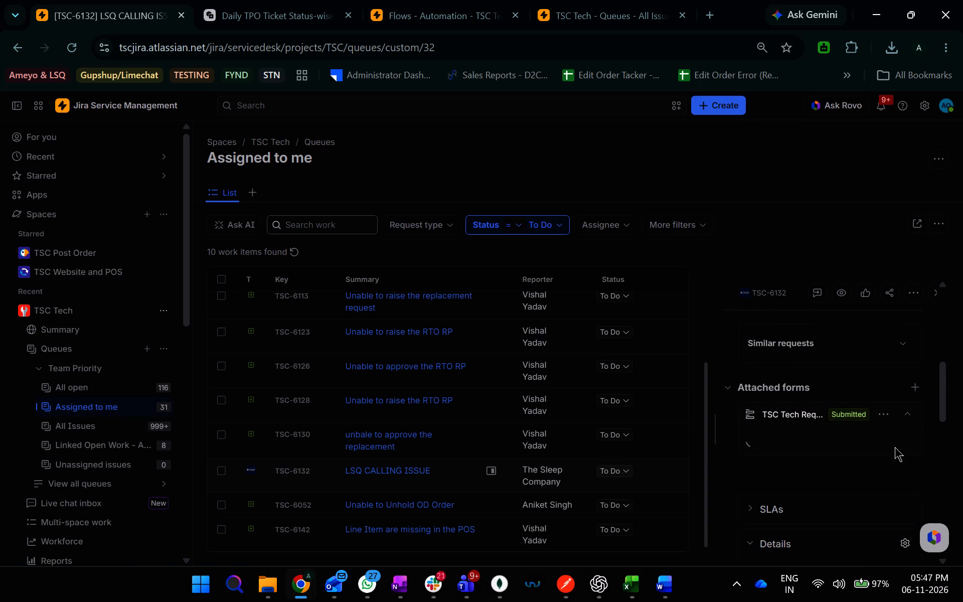
{"action": "scroll", "coordinate": [855, 471], "scroll_direction": "down", "scroll_amount": 3}
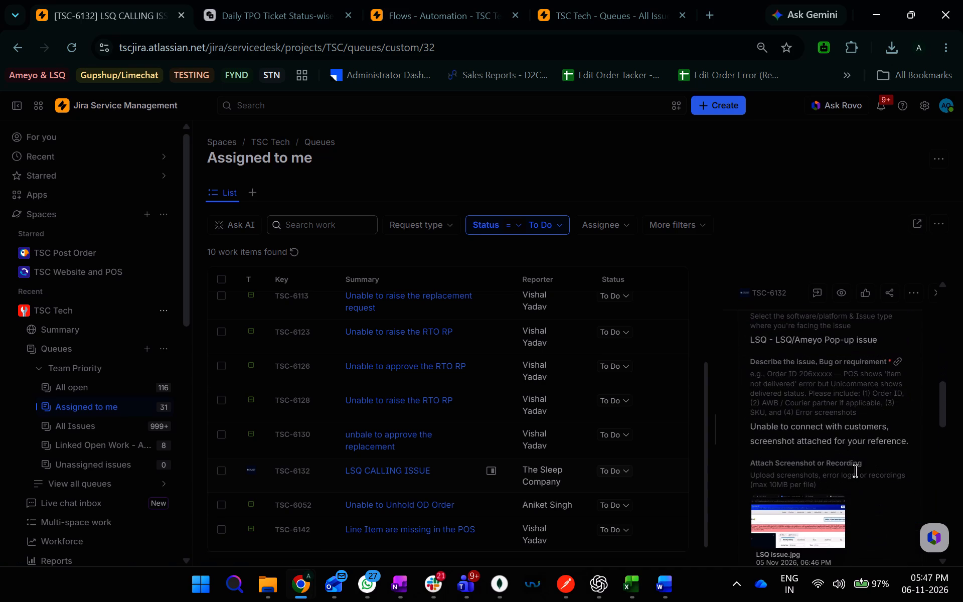
{"action": "scroll", "coordinate": [855, 471], "scroll_direction": "down", "scroll_amount": 1}
{"action": "left_click", "coordinate": [795, 454]}
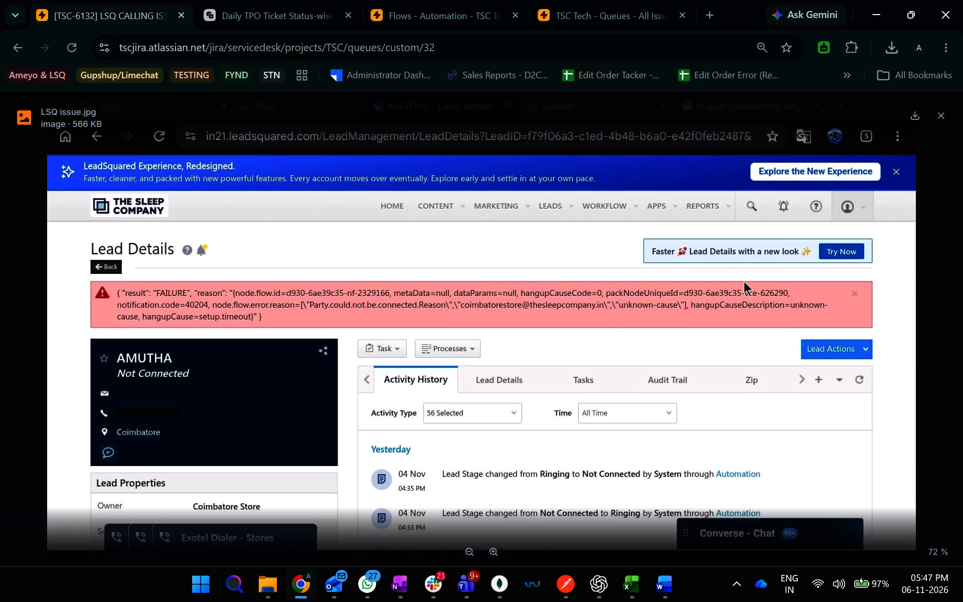
{"action": "left_click", "coordinate": [940, 111]}
{"action": "left_click", "coordinate": [805, 466]}
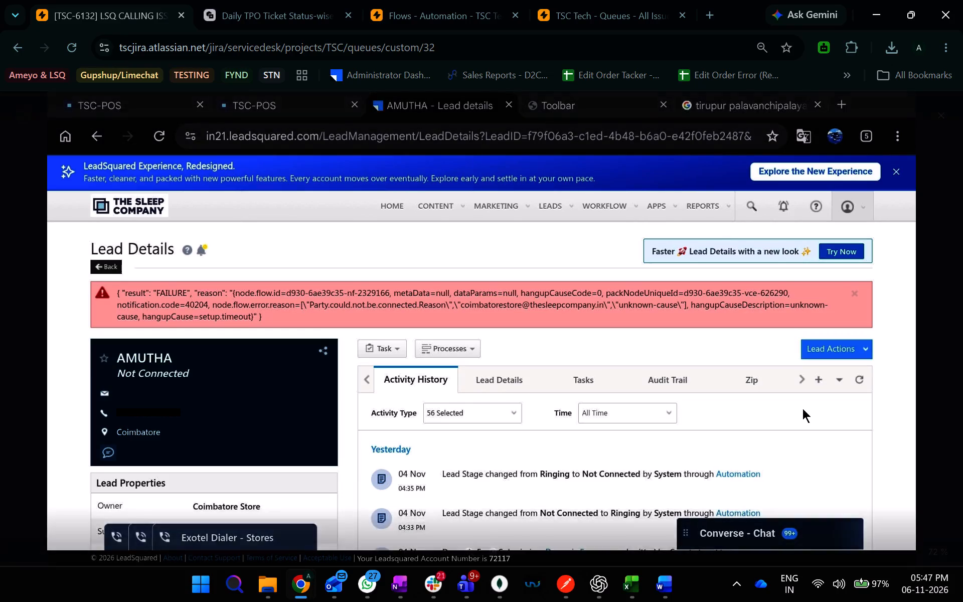
{"action": "left_click", "coordinate": [941, 117]}
{"action": "scroll", "coordinate": [847, 399], "scroll_direction": "down", "scroll_amount": 12}
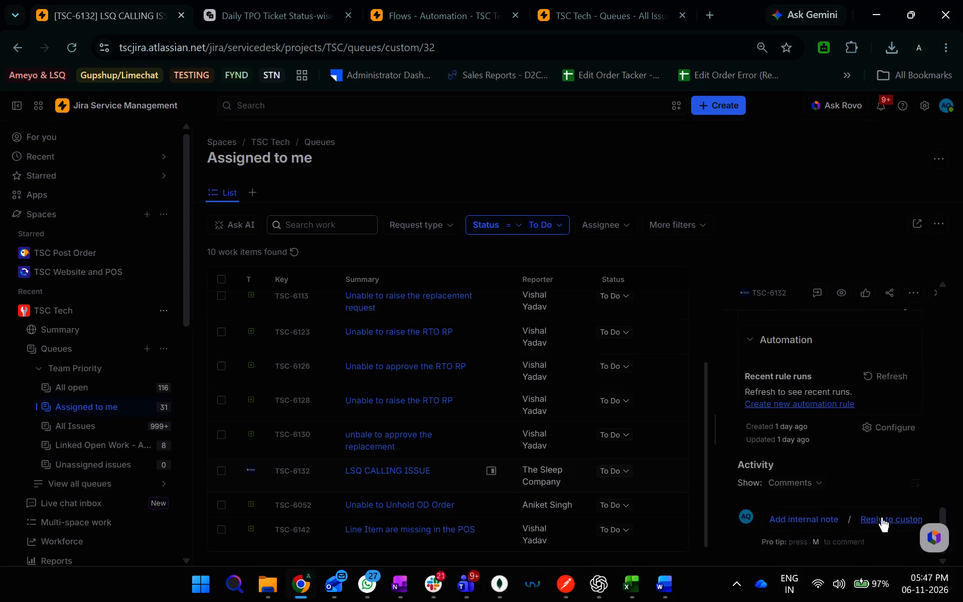
{"action": "left_click", "coordinate": [882, 517]}
{"action": "left_click", "coordinate": [911, 458]}
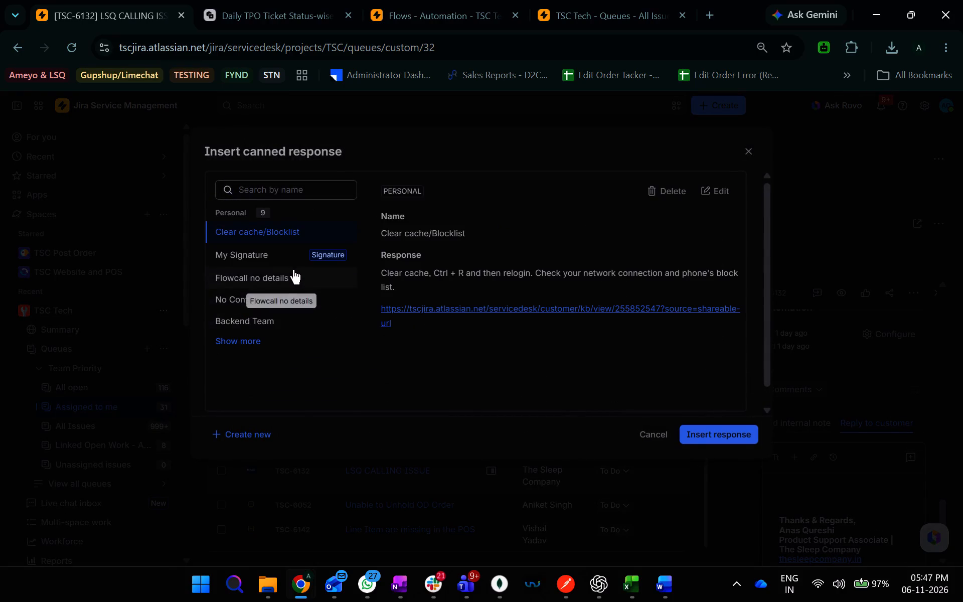
{"action": "left_click", "coordinate": [694, 431]}
{"action": "scroll", "coordinate": [846, 476], "scroll_direction": "down", "scroll_amount": 2}
{"action": "left_click", "coordinate": [832, 413]}
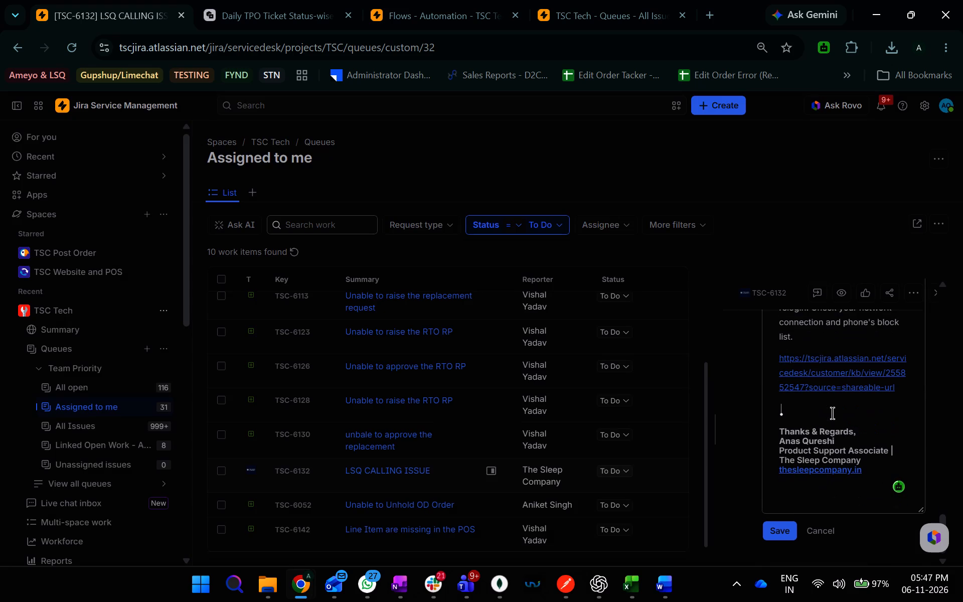
{"action": "key", "text": "BackSpace"}
{"action": "key", "text": "BackSpace"}
{"action": "left_click", "coordinate": [779, 532]}
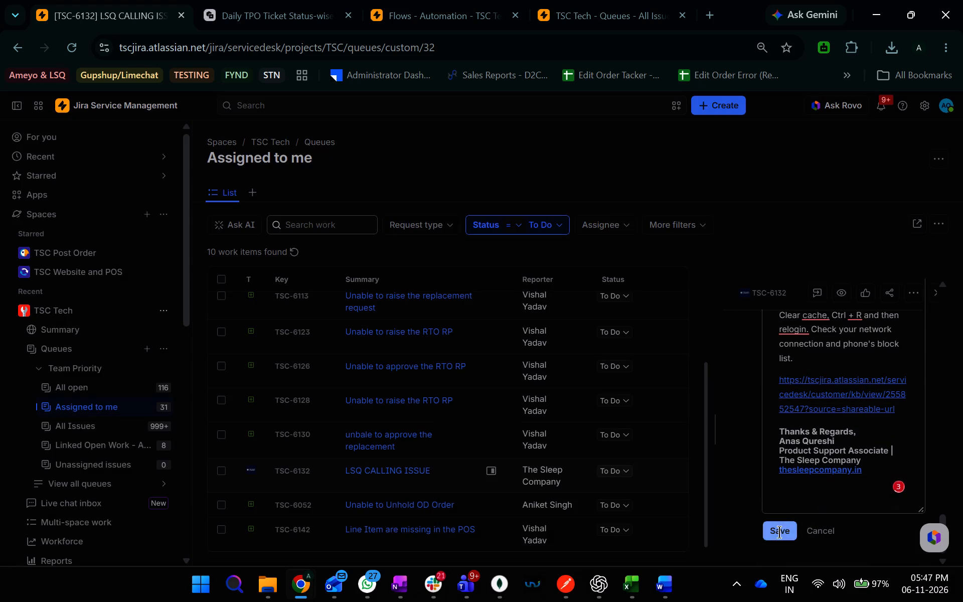
Change the status of TSC-6132 to Waiting for customer and dismiss the saved-comment notification.
{"action": "scroll", "coordinate": [825, 412], "scroll_direction": "up", "scroll_amount": 4}
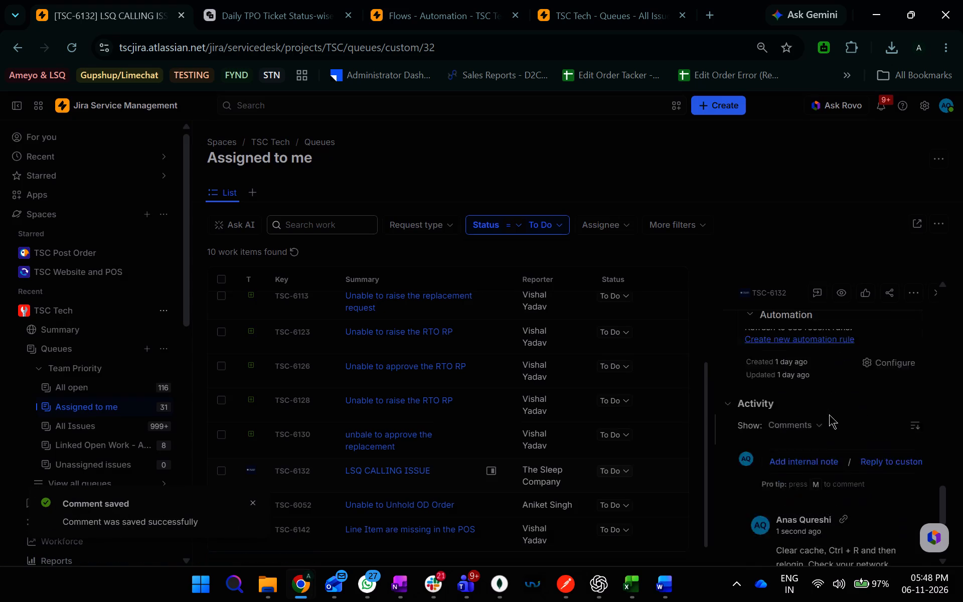
{"action": "scroll", "coordinate": [830, 414], "scroll_direction": "up", "scroll_amount": 20}
{"action": "scroll", "coordinate": [830, 414], "scroll_direction": "up", "scroll_amount": 1}
{"action": "left_click", "coordinate": [753, 379]}
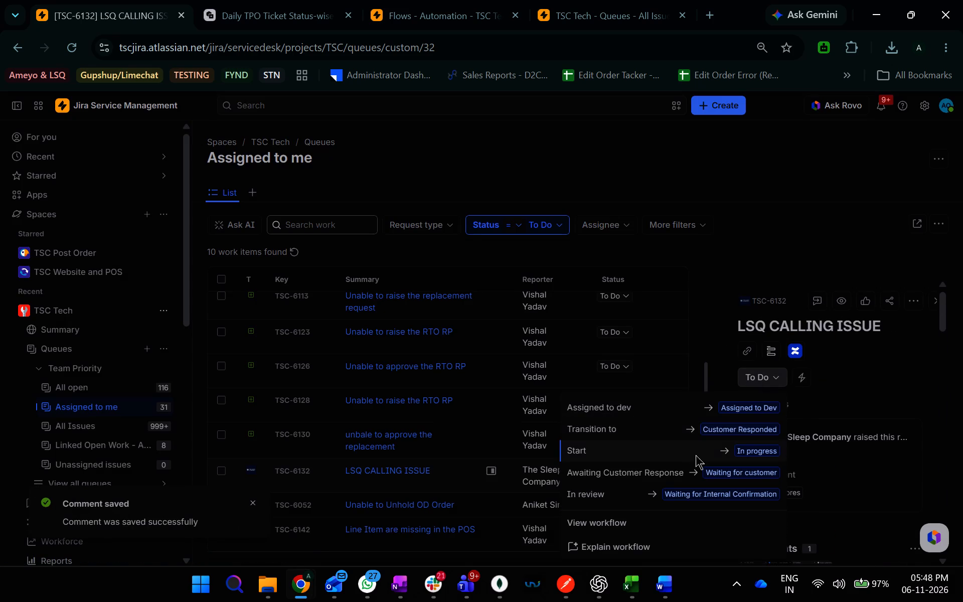
{"action": "left_click", "coordinate": [696, 473]}
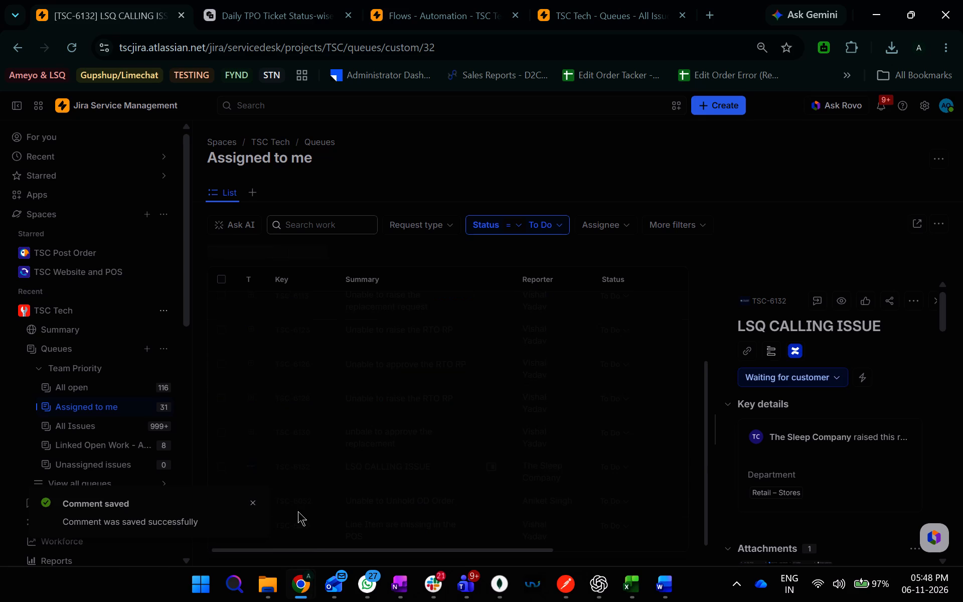
{"action": "left_click", "coordinate": [256, 506]}
Refresh the filtered list of To Do tickets assigned to you.
{"action": "scroll", "coordinate": [513, 393], "scroll_direction": "up", "scroll_amount": 7}
{"action": "scroll", "coordinate": [491, 425], "scroll_direction": "down", "scroll_amount": 3}
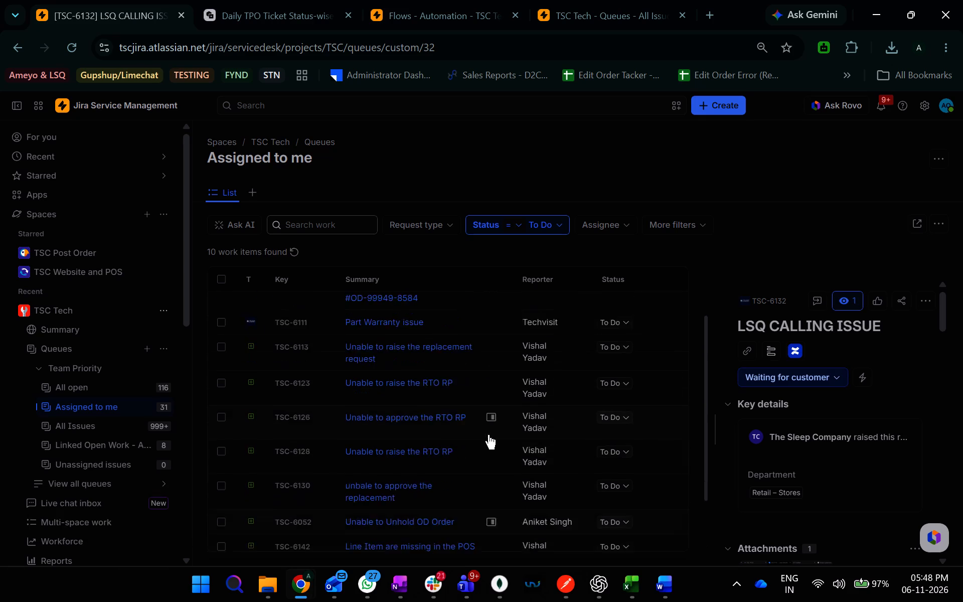
{"action": "left_click", "coordinate": [291, 255]}
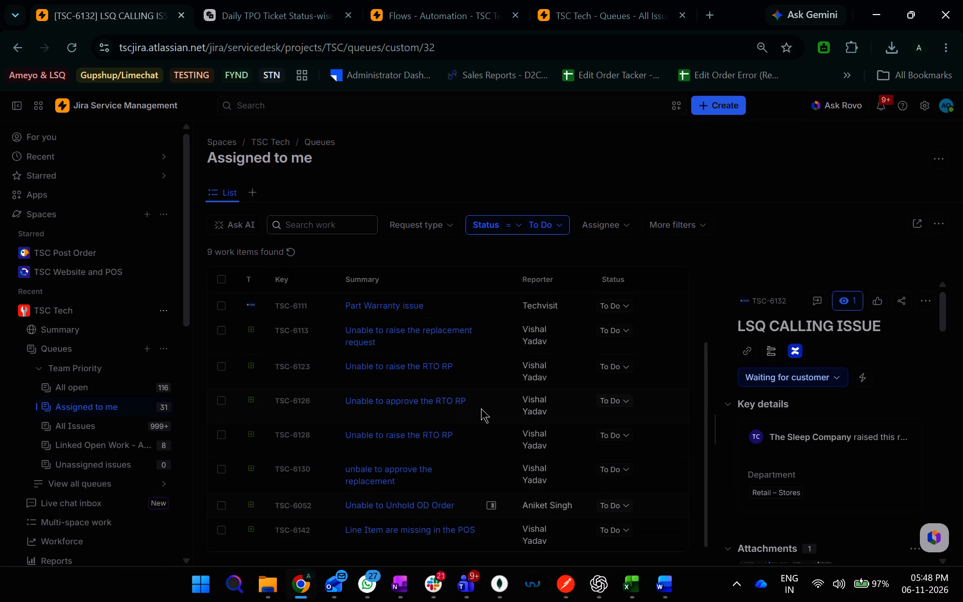
{"action": "scroll", "coordinate": [501, 415], "scroll_direction": "up", "scroll_amount": 6}
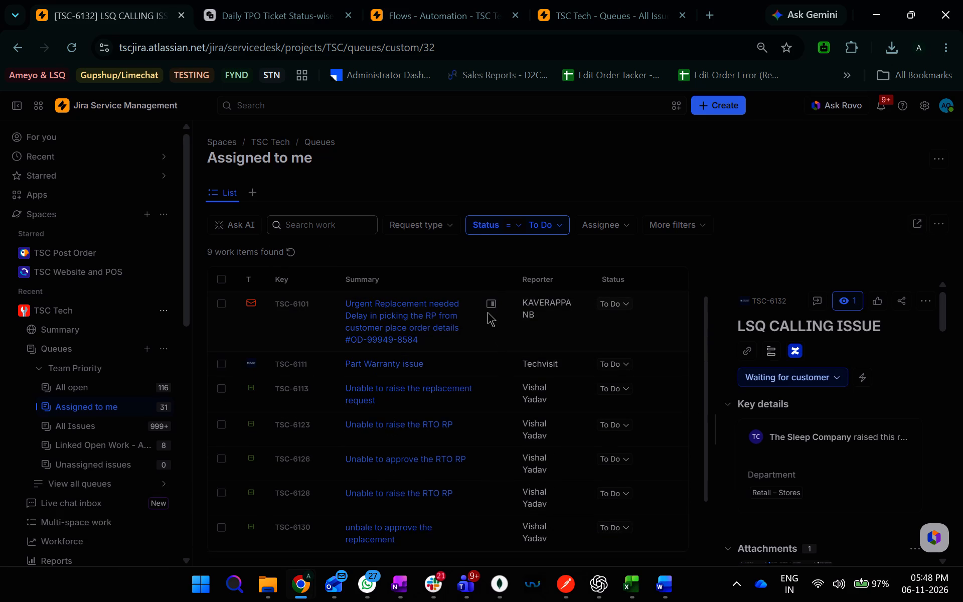
{"action": "left_click", "coordinate": [488, 304]}
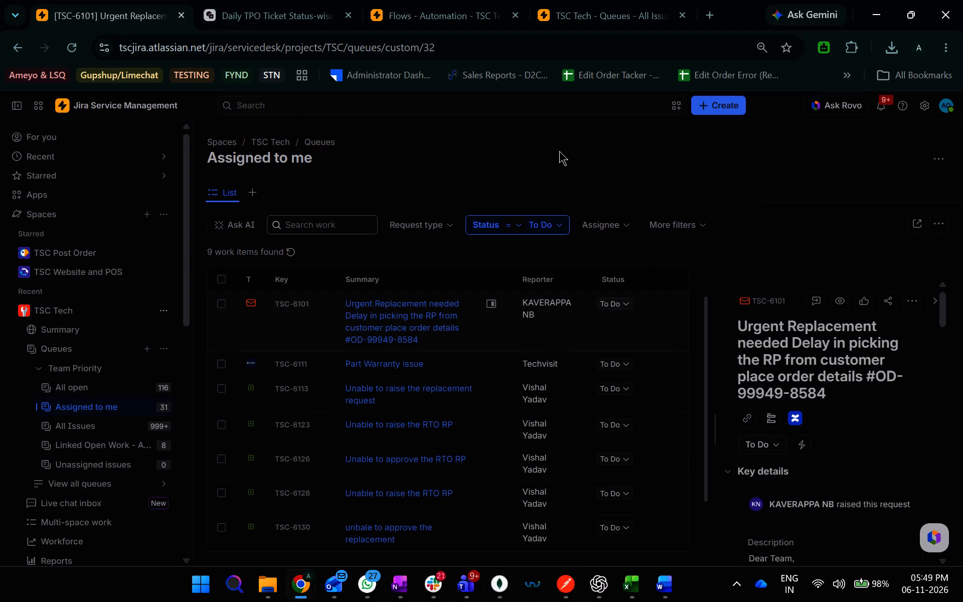
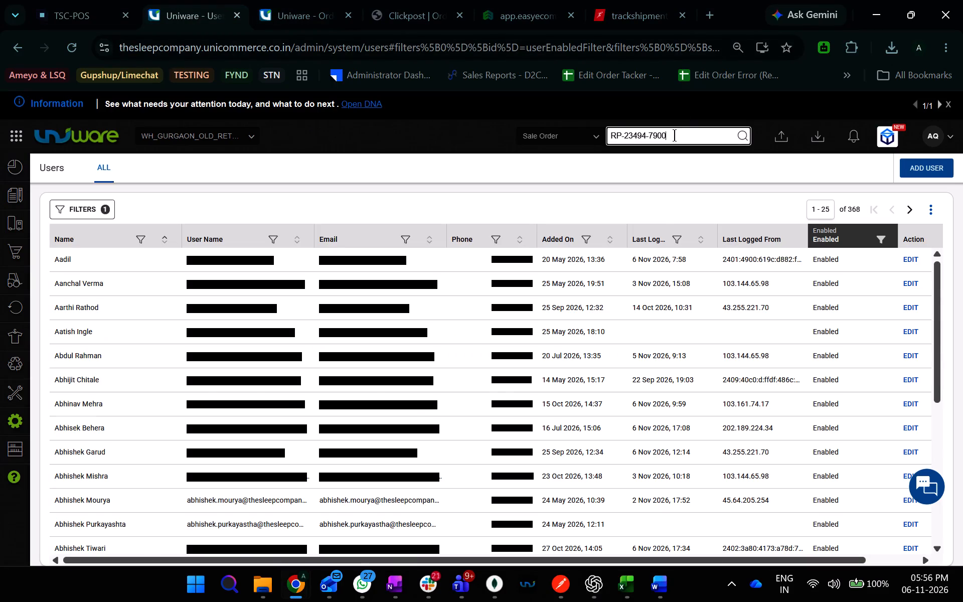
{"action": "key", "text": "Return"}
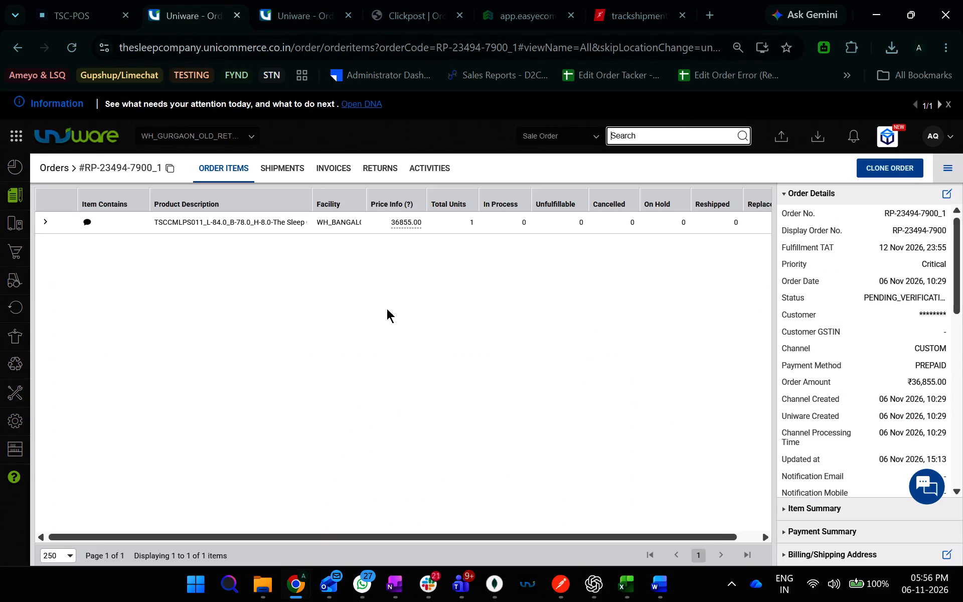
{"action": "left_click", "coordinate": [245, 228]}
{"action": "scroll", "coordinate": [471, 276], "scroll_direction": "down", "scroll_amount": 2}
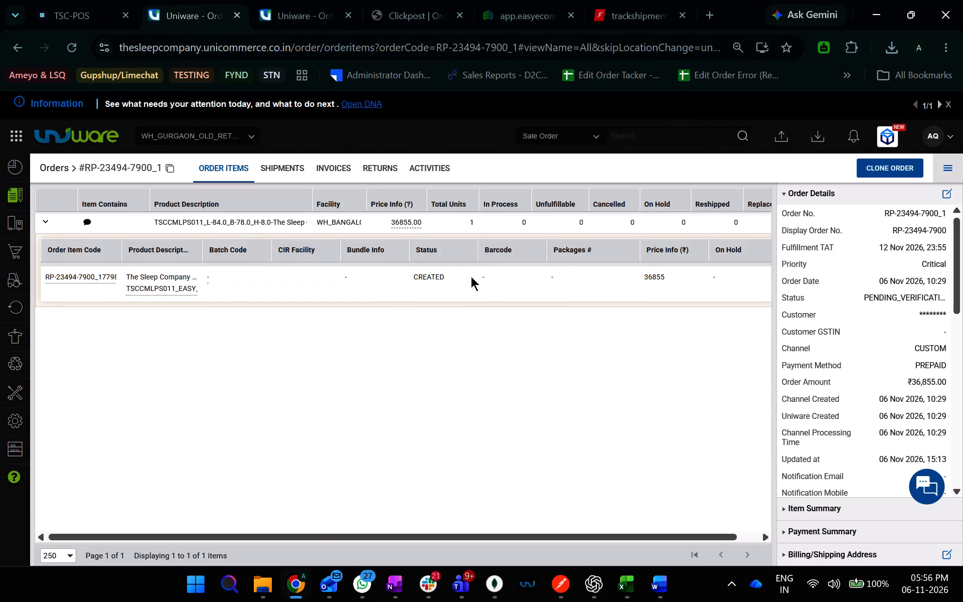
{"action": "left_click_drag", "start_coordinate": [362, 200], "coordinate": [566, 206]}
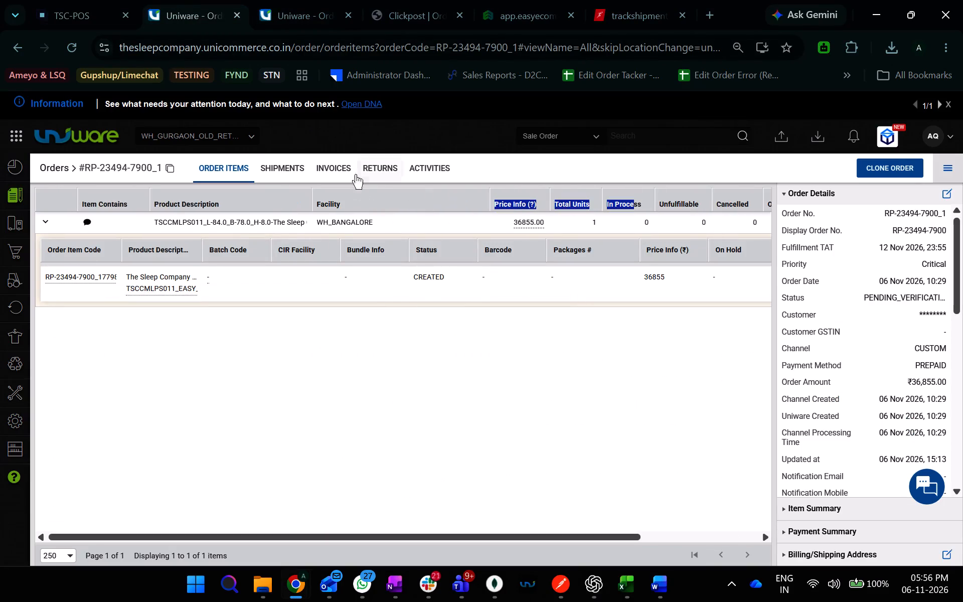
Search the Uniware facilities for "bang" and switch to Comfort Grid Technologies Pvt Ltd Bangalore.
{"action": "left_click", "coordinate": [216, 136]}
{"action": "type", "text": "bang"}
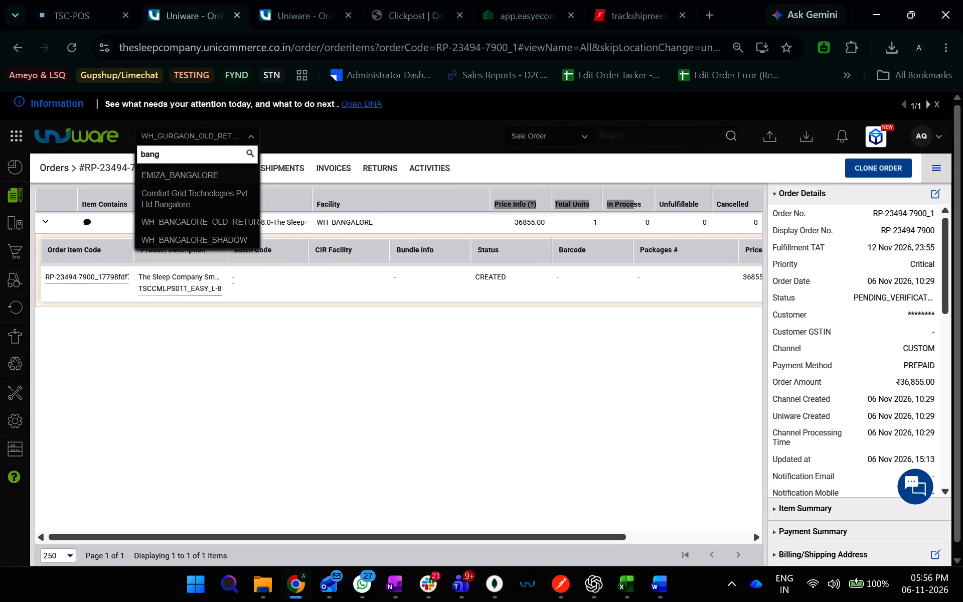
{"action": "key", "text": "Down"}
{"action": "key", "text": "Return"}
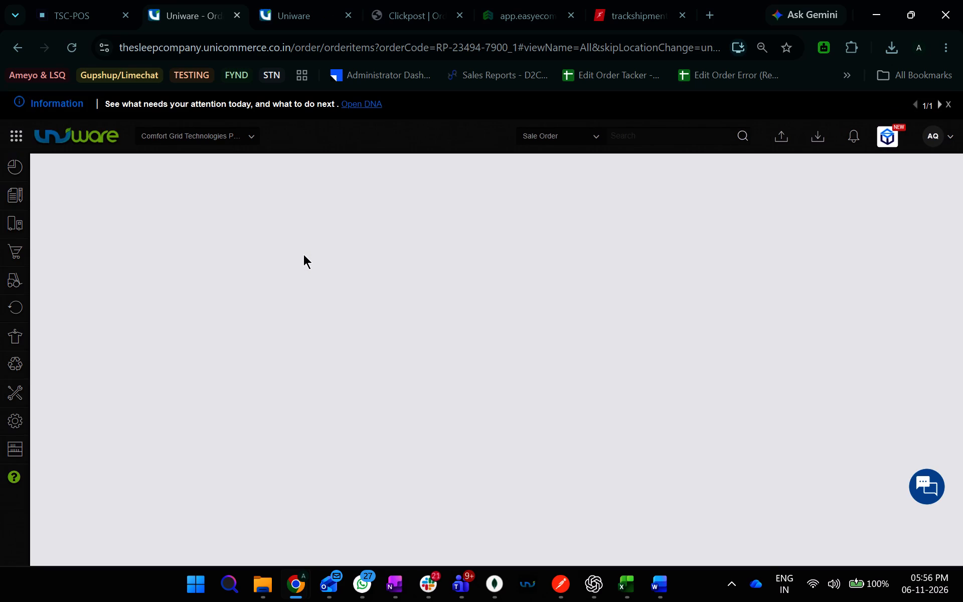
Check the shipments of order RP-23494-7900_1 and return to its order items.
{"action": "left_click", "coordinate": [273, 171]}
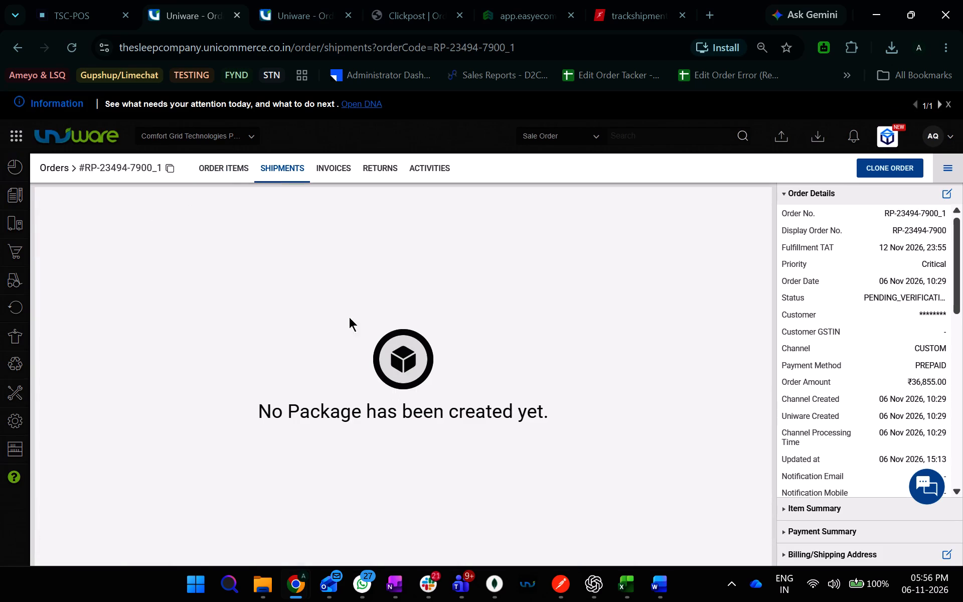
{"action": "left_click", "coordinate": [222, 163]}
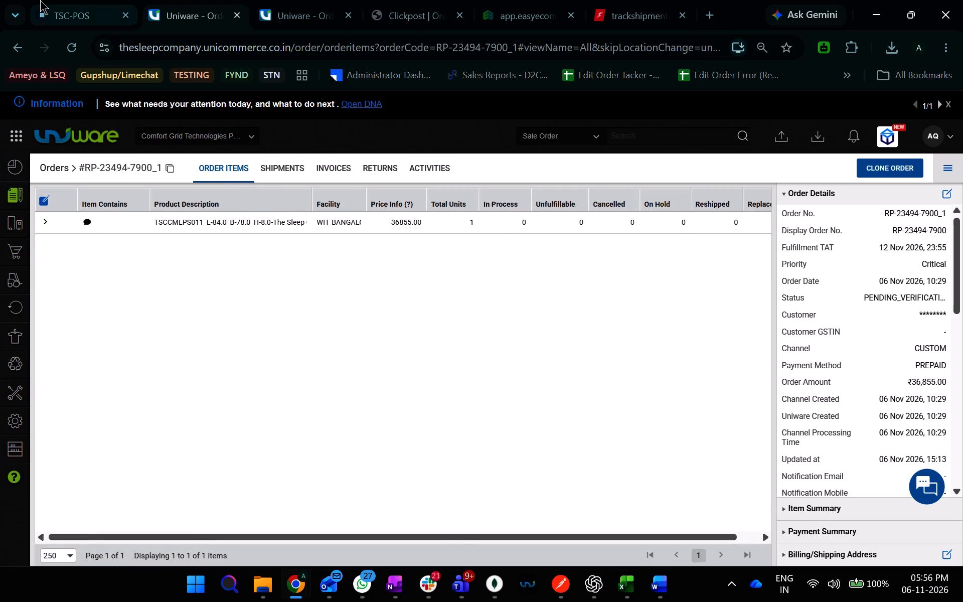
{"action": "left_click", "coordinate": [40, 0]}
{"action": "left_click", "coordinate": [285, 204]}
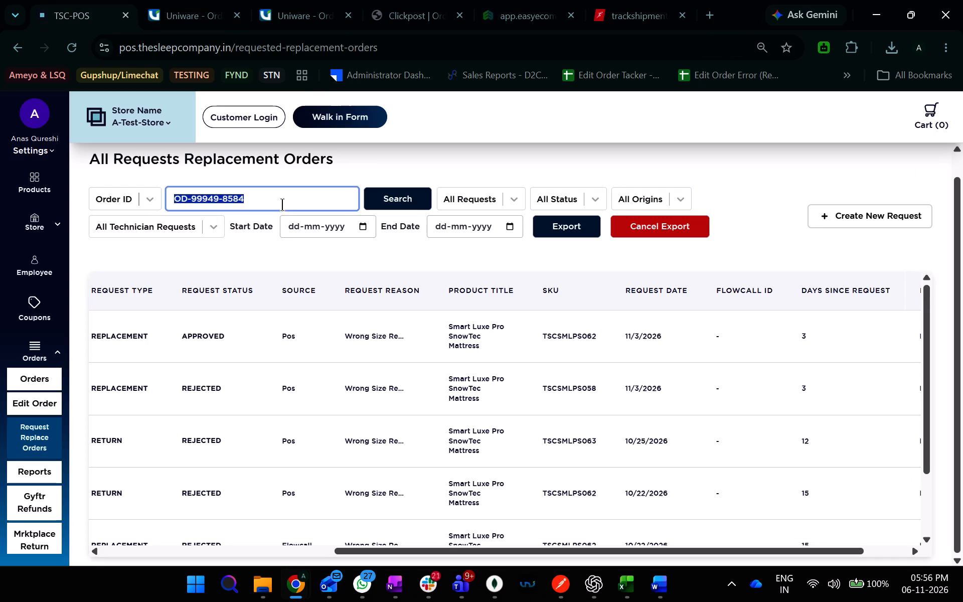
{"action": "key", "text": "ctrl+v"}
{"action": "left_click", "coordinate": [417, 196]}
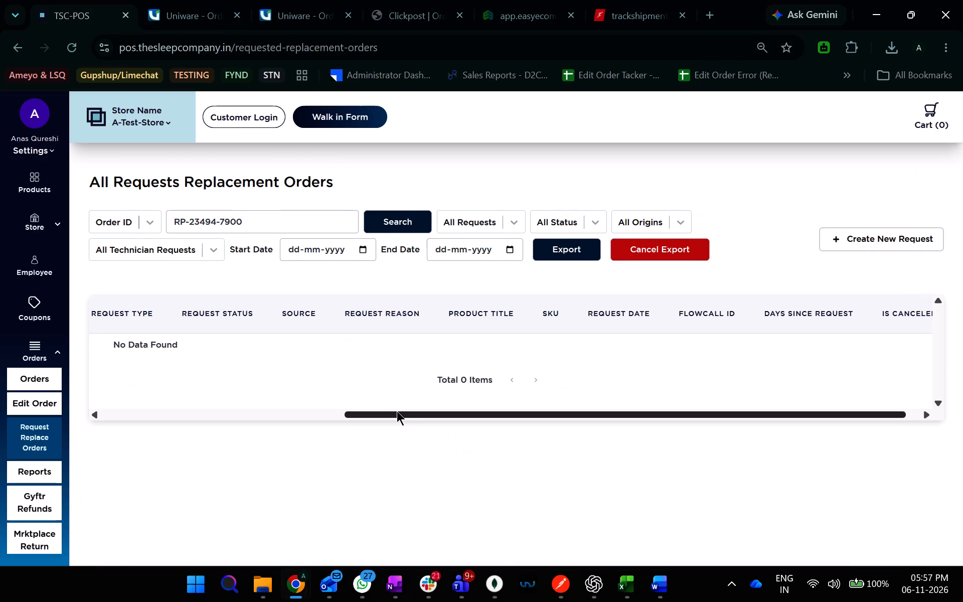
{"action": "scroll", "coordinate": [16, 459], "scroll_direction": "down", "scroll_amount": 5}
{"action": "left_click", "coordinate": [45, 278]}
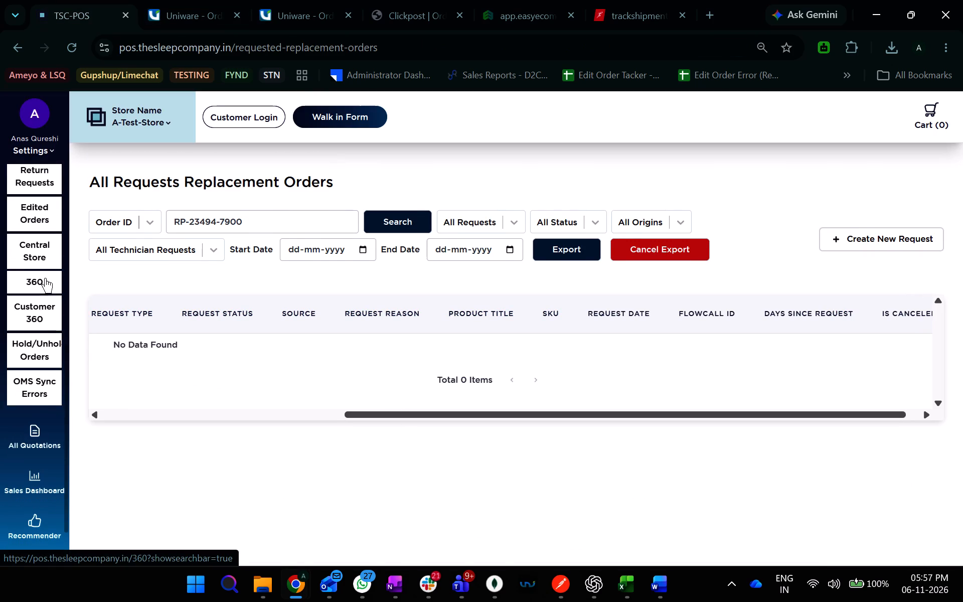
{"action": "left_click", "coordinate": [328, 216]}
{"action": "key", "text": "ctrl+v"}
{"action": "key", "text": "Return"}
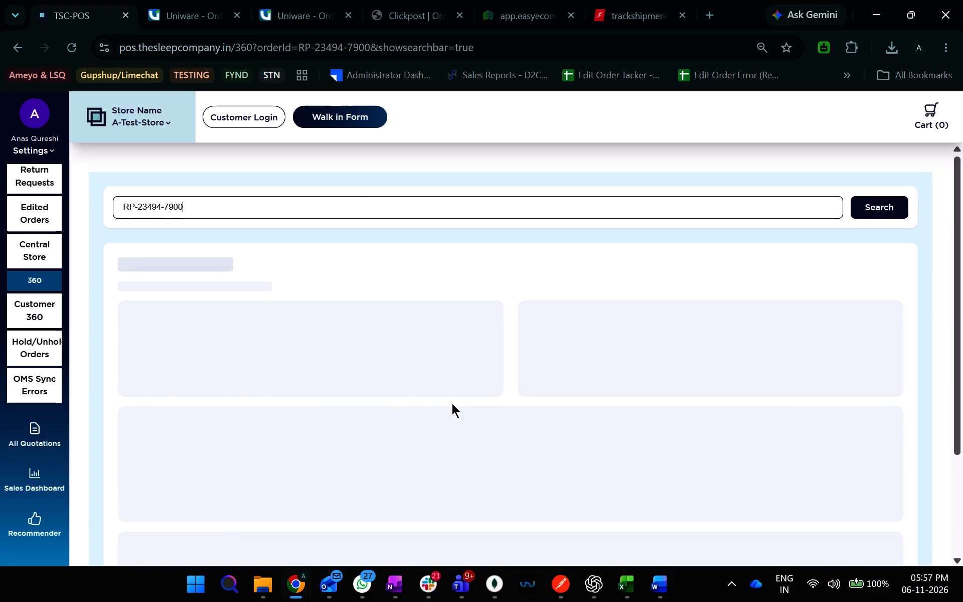
{"action": "scroll", "coordinate": [446, 403], "scroll_direction": "down", "scroll_amount": 1}
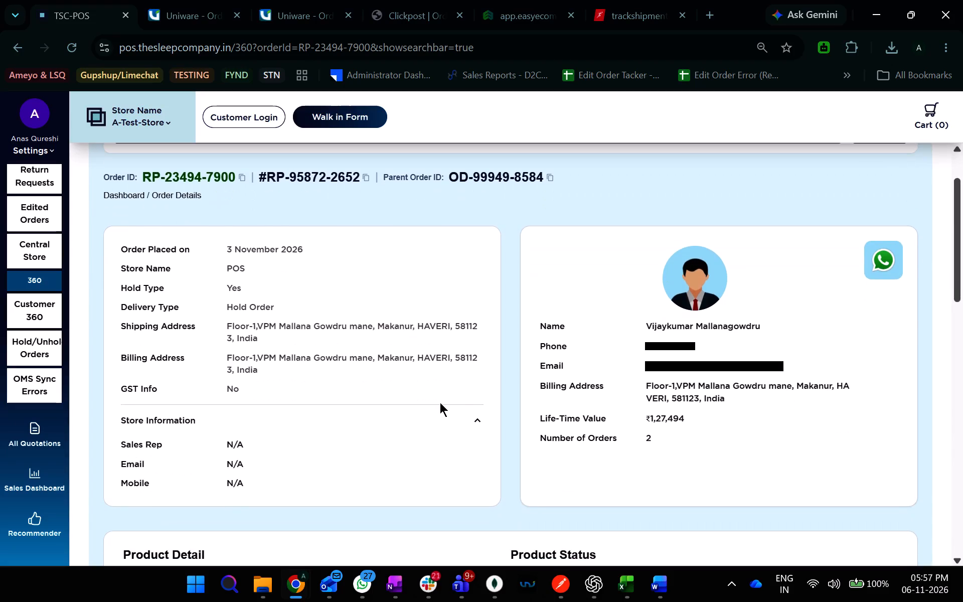
{"action": "scroll", "coordinate": [439, 402], "scroll_direction": "down", "scroll_amount": 3}
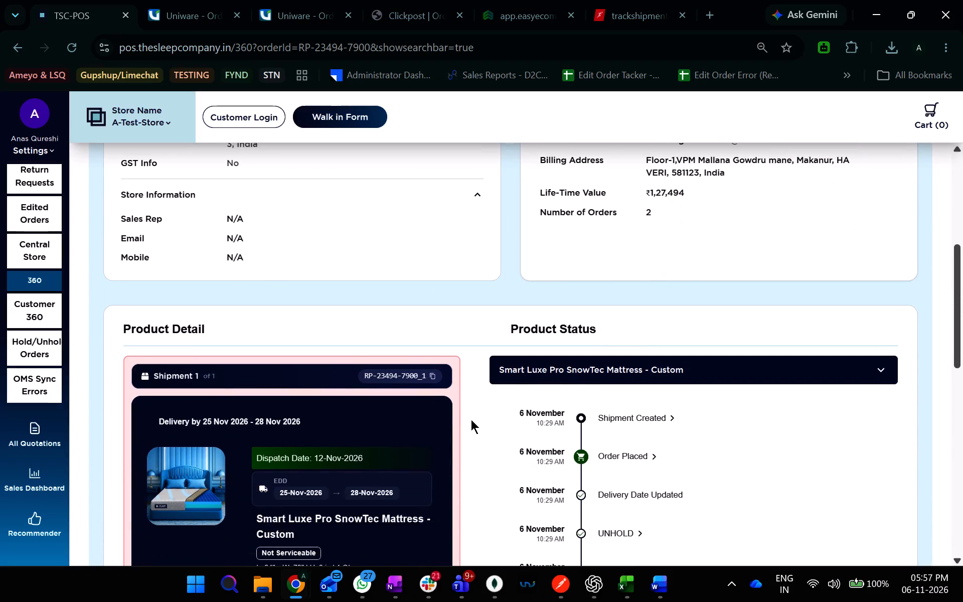
{"action": "scroll", "coordinate": [466, 428], "scroll_direction": "down", "scroll_amount": 2}
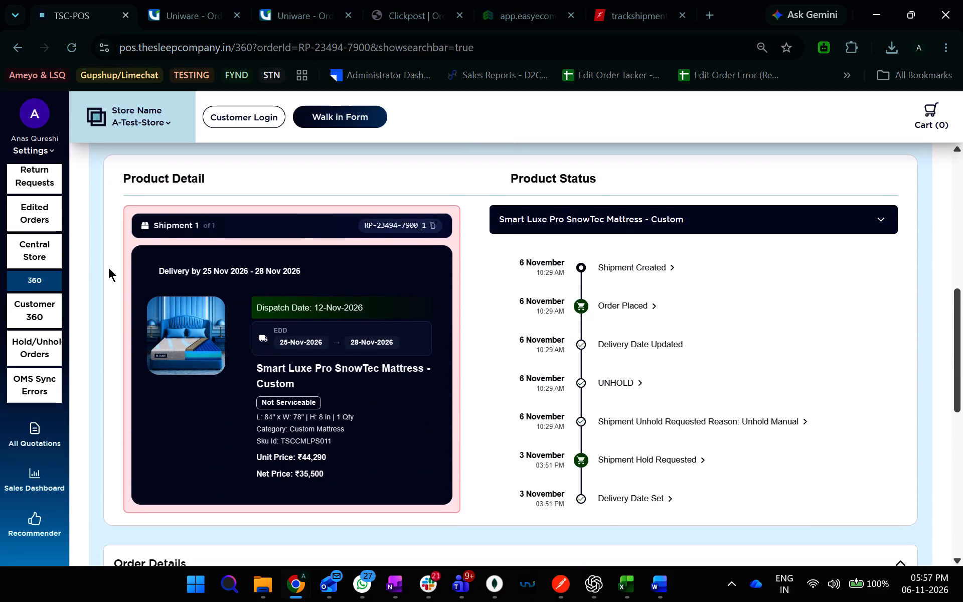
{"action": "scroll", "coordinate": [35, 192], "scroll_direction": "up", "scroll_amount": 2}
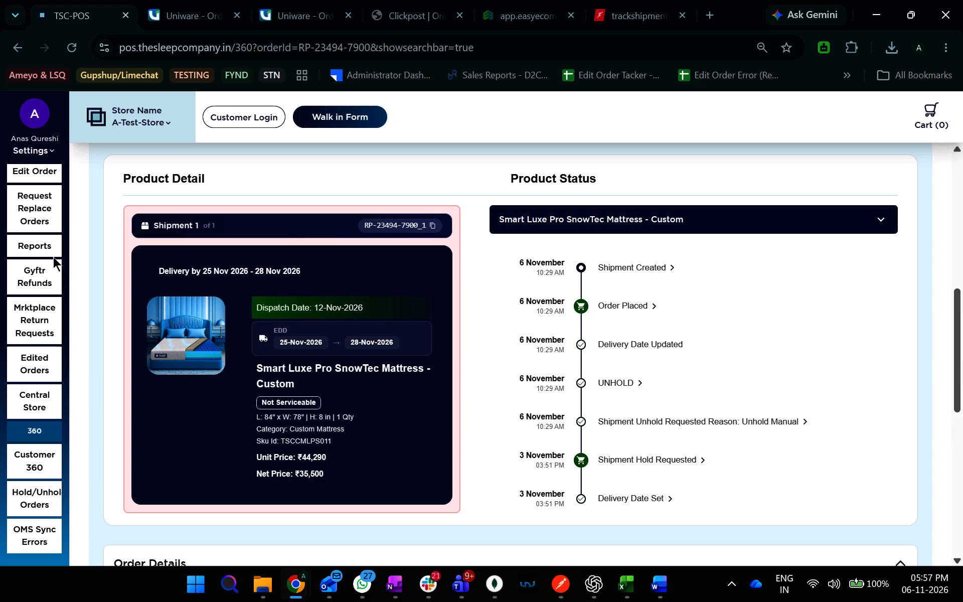
View the Shipment Created entry's state details in the product status timeline and close them.
{"action": "left_click", "coordinate": [672, 269]}
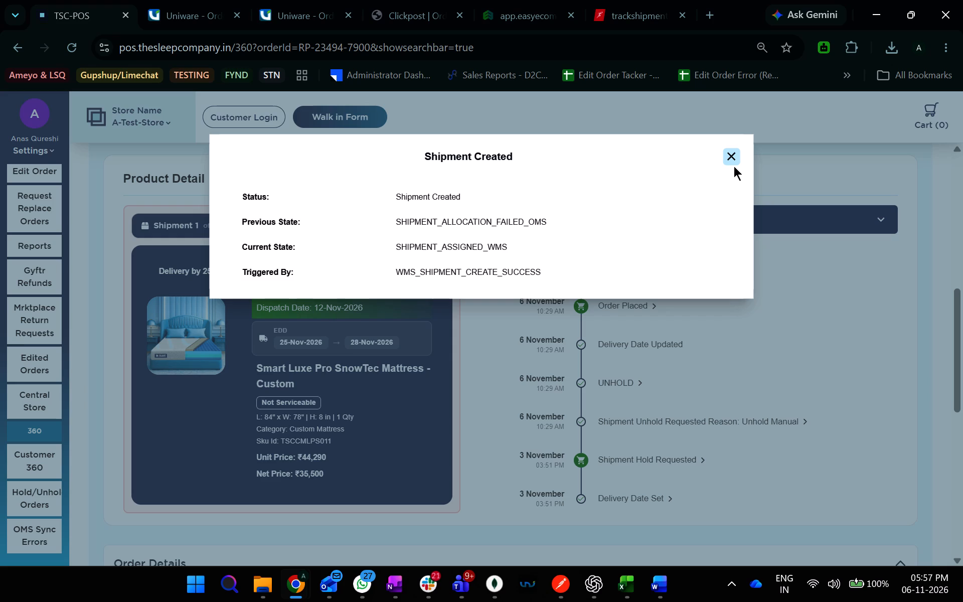
{"action": "left_click", "coordinate": [728, 160]}
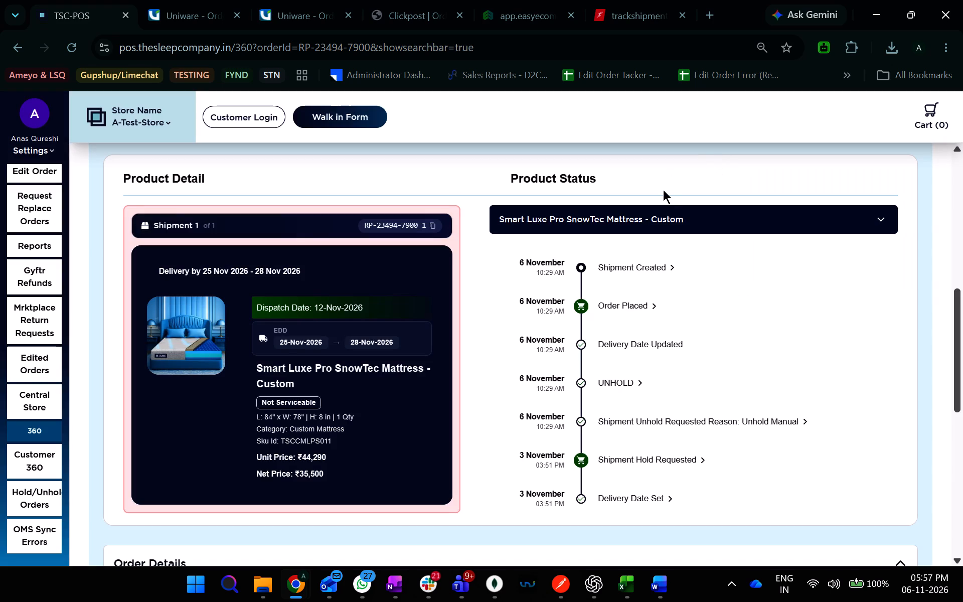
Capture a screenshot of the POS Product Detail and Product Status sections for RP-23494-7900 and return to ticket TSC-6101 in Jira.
{"action": "key", "text": "shift+super+s"}
{"action": "left_click_drag", "start_coordinate": [89, 135], "coordinate": [931, 549]}
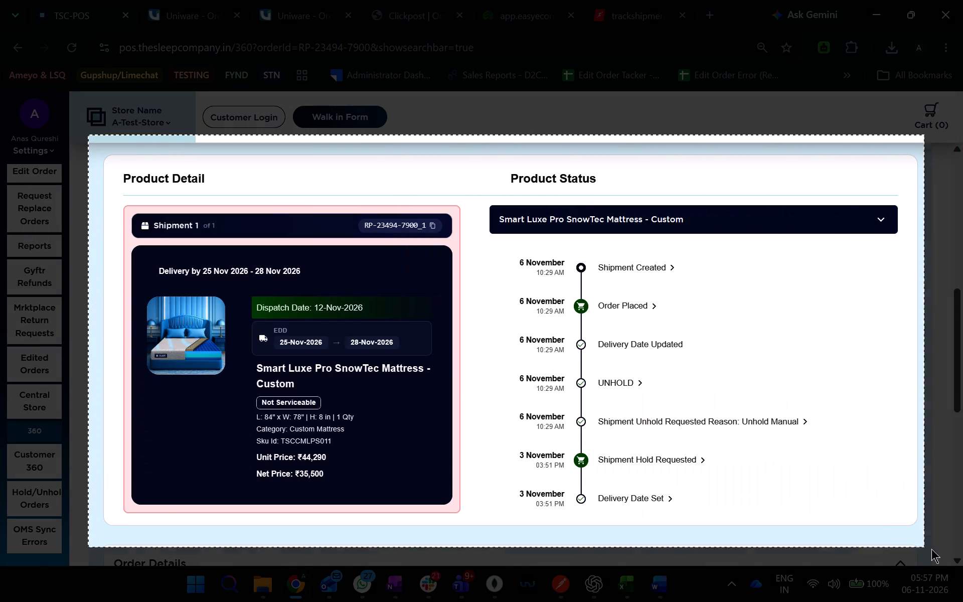
{"action": "left_click_drag", "start_coordinate": [931, 549], "coordinate": [962, 567]}
{"action": "key", "text": "alt+Tab"}
{"action": "key", "text": "alt+Tab"}
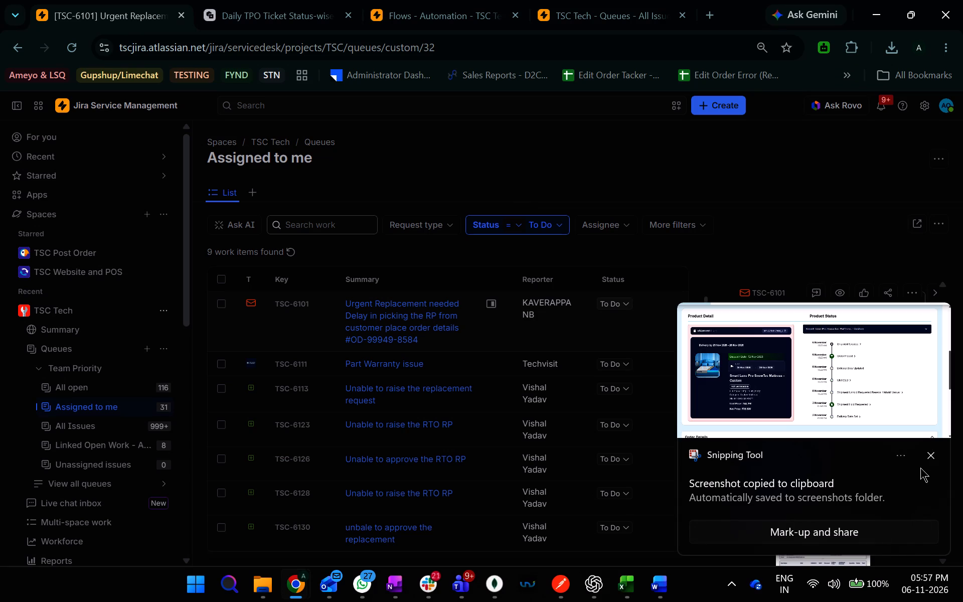
{"action": "left_click", "coordinate": [931, 455]}
Replace the draft customer reply "It the" with "This seems to be fixed as the RP order is in Created status and request is also approved.".
{"action": "scroll", "coordinate": [875, 483], "scroll_direction": "down", "scroll_amount": 6}
{"action": "scroll", "coordinate": [857, 442], "scroll_direction": "up", "scroll_amount": 1}
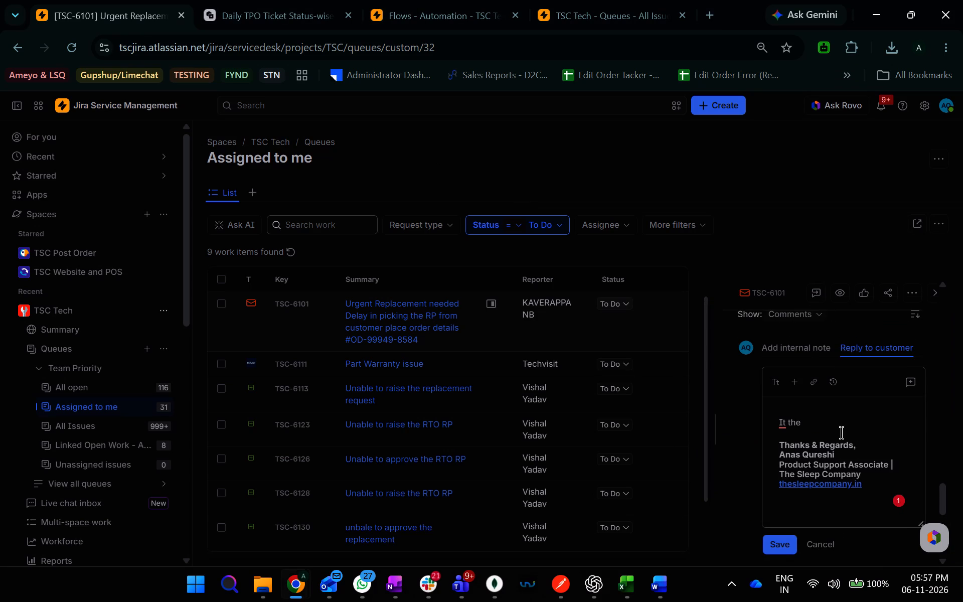
{"action": "left_click_drag", "start_coordinate": [815, 422], "coordinate": [765, 422]}
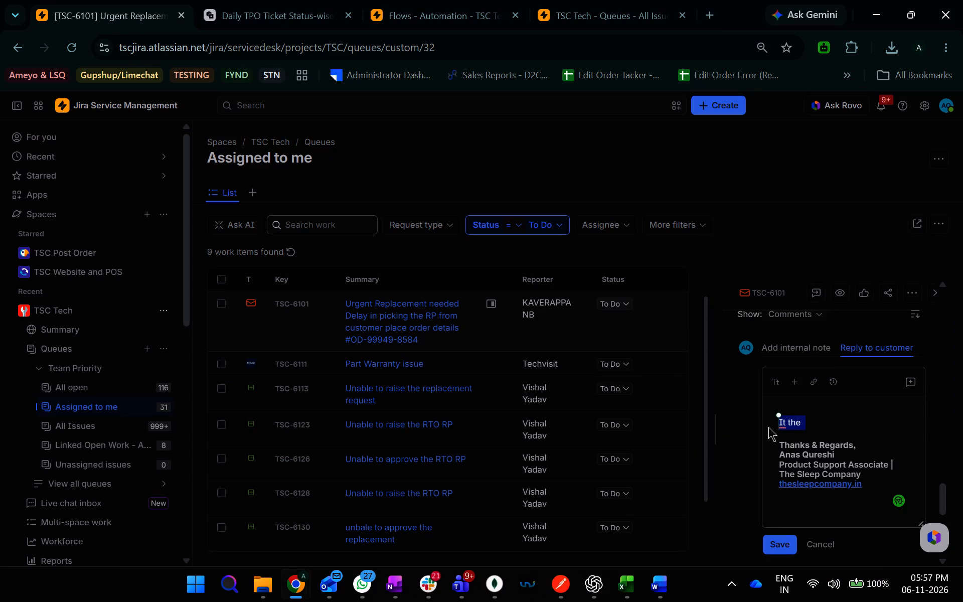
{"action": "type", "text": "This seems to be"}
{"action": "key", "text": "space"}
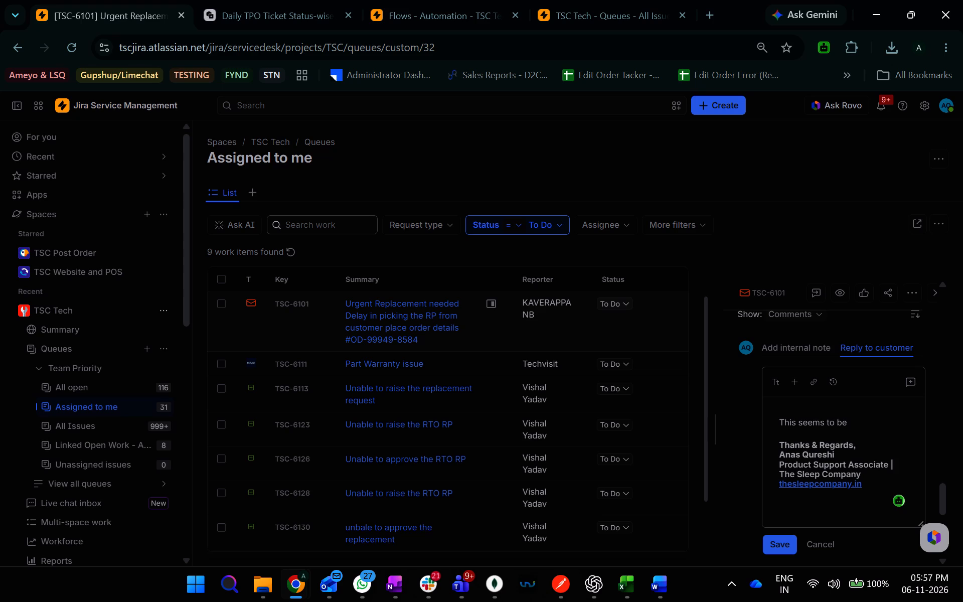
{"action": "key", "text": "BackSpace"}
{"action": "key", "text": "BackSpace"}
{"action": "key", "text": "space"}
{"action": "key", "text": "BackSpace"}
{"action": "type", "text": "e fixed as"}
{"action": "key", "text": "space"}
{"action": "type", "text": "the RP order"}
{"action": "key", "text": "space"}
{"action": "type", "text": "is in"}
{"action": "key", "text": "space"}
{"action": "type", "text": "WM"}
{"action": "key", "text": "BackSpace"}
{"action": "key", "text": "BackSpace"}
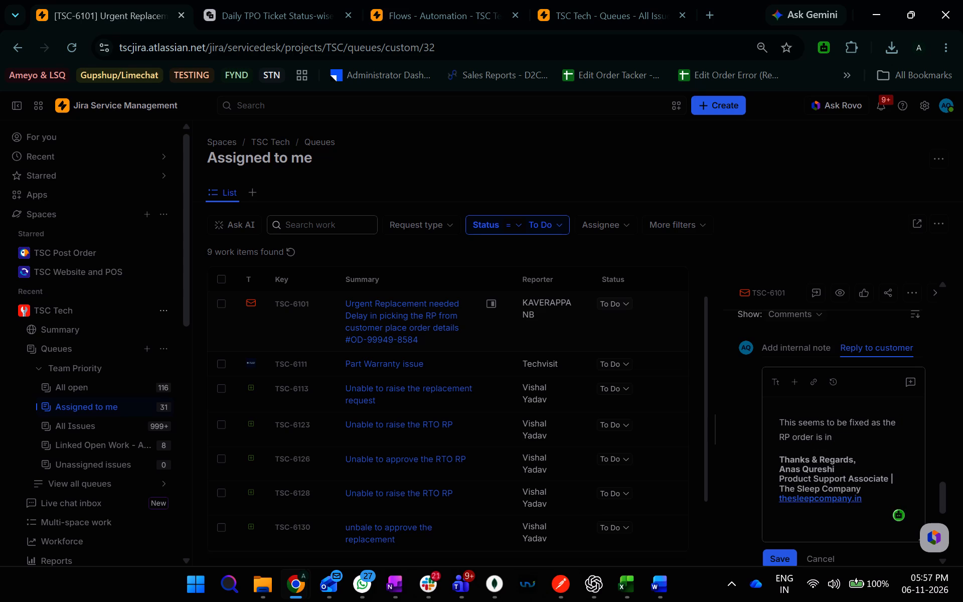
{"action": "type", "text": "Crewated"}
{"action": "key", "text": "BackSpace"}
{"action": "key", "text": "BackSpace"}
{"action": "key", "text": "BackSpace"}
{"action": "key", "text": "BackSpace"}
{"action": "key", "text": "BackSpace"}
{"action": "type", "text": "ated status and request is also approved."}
Insert the captured POS screenshot below the reply text and continue on the line beneath it.
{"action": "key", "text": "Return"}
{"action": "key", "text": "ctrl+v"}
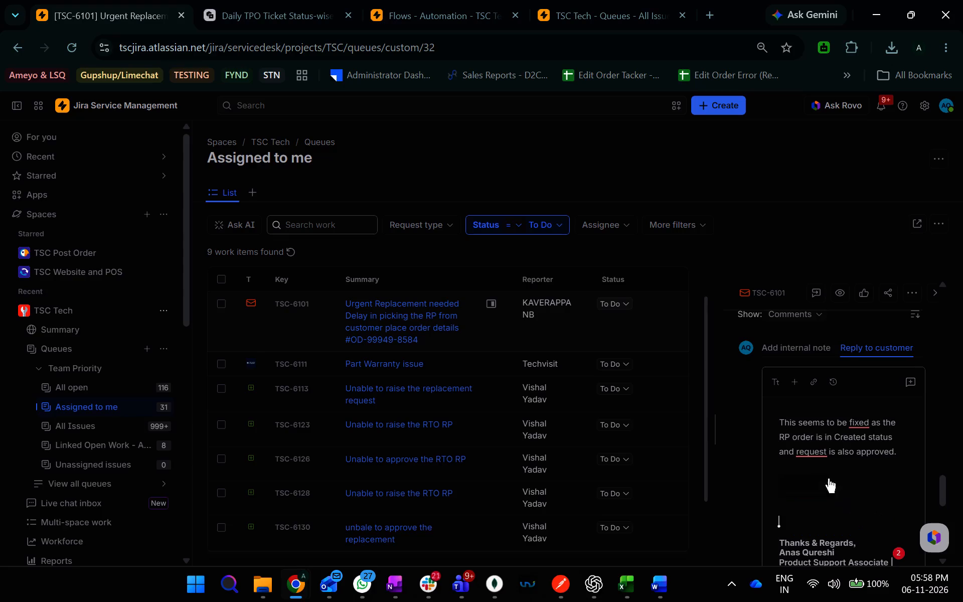
{"action": "left_click", "coordinate": [836, 517]}
{"action": "key", "text": "alt+Tab"}
{"action": "scroll", "coordinate": [444, 263], "scroll_direction": "up", "scroll_amount": 1}
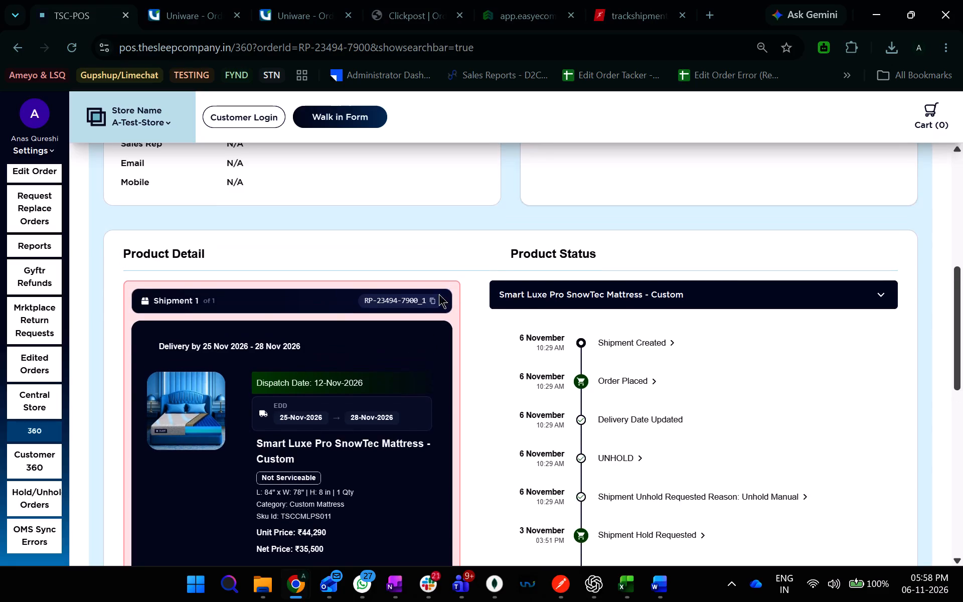
{"action": "left_click", "coordinate": [437, 297]}
{"action": "scroll", "coordinate": [443, 252], "scroll_direction": "up", "scroll_amount": 5}
{"action": "left_click", "coordinate": [245, 254]}
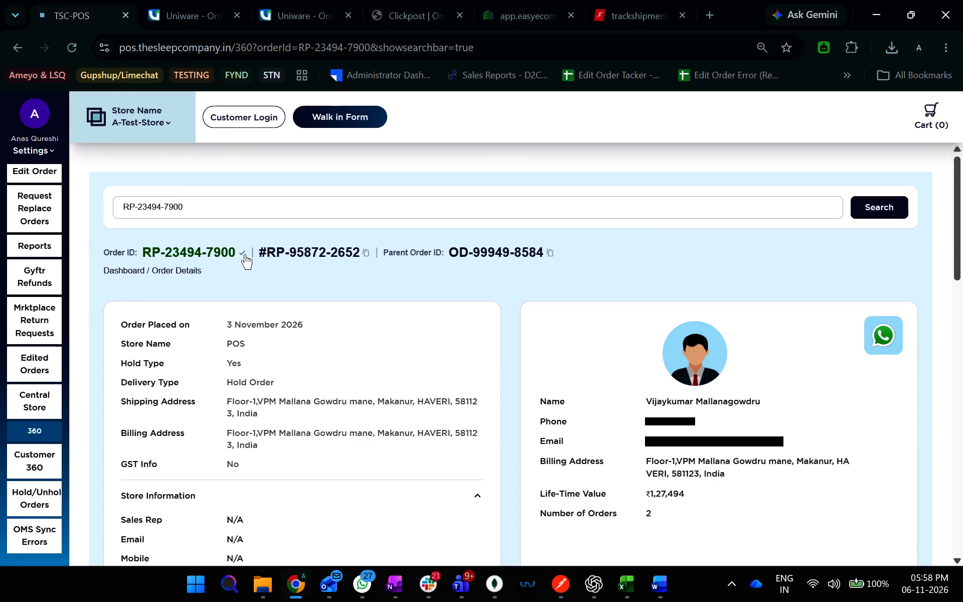
{"action": "key", "text": "alt+Tab"}
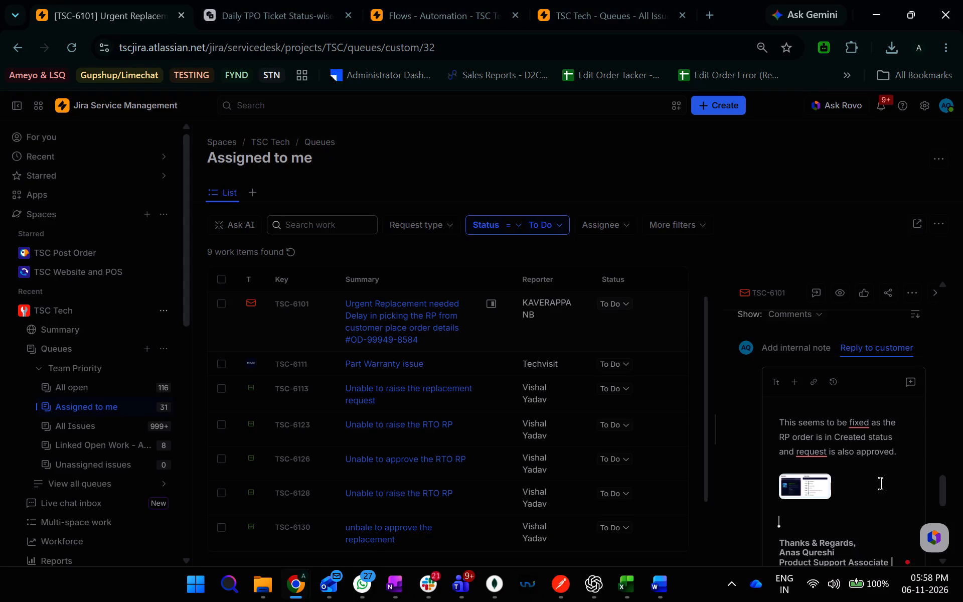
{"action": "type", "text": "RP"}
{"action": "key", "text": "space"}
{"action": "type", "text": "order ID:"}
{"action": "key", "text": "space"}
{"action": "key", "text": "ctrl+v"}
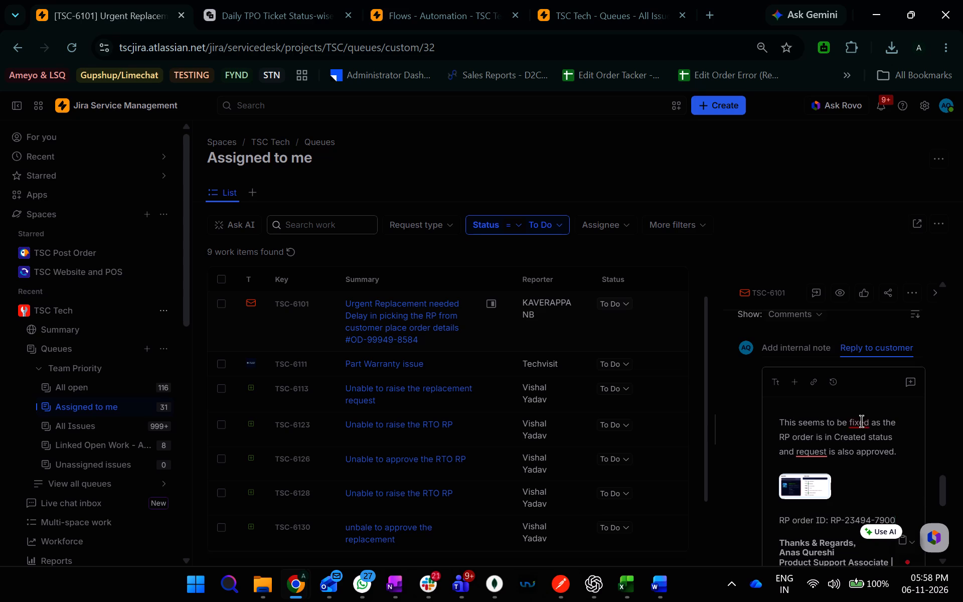
Apply the suggested comma after "fixed" in the reply and save it to the customer on TSC-6101.
{"action": "left_click", "coordinate": [877, 458]}
{"action": "scroll", "coordinate": [839, 463], "scroll_direction": "down", "scroll_amount": 6}
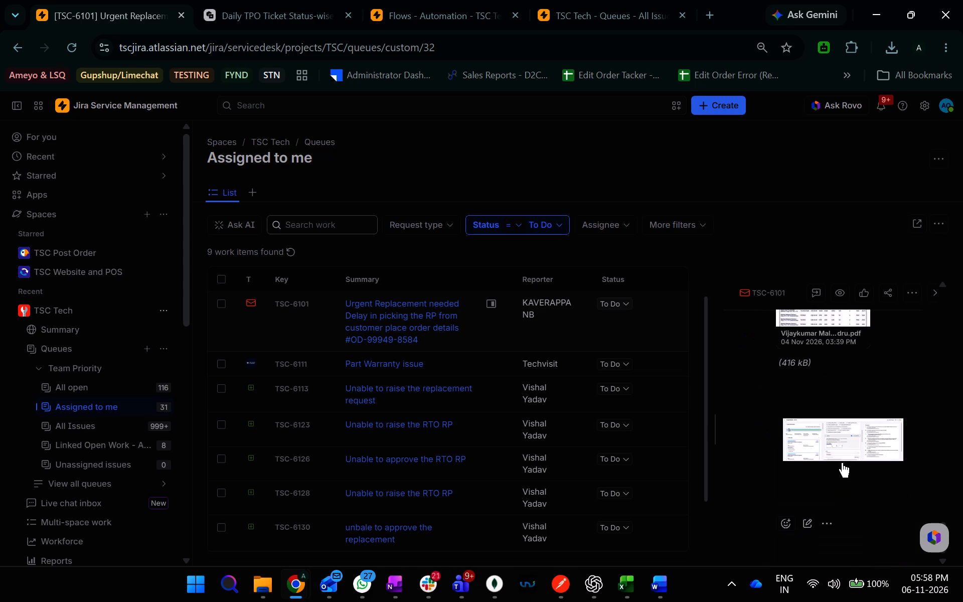
{"action": "scroll", "coordinate": [843, 463], "scroll_direction": "up", "scroll_amount": 15}
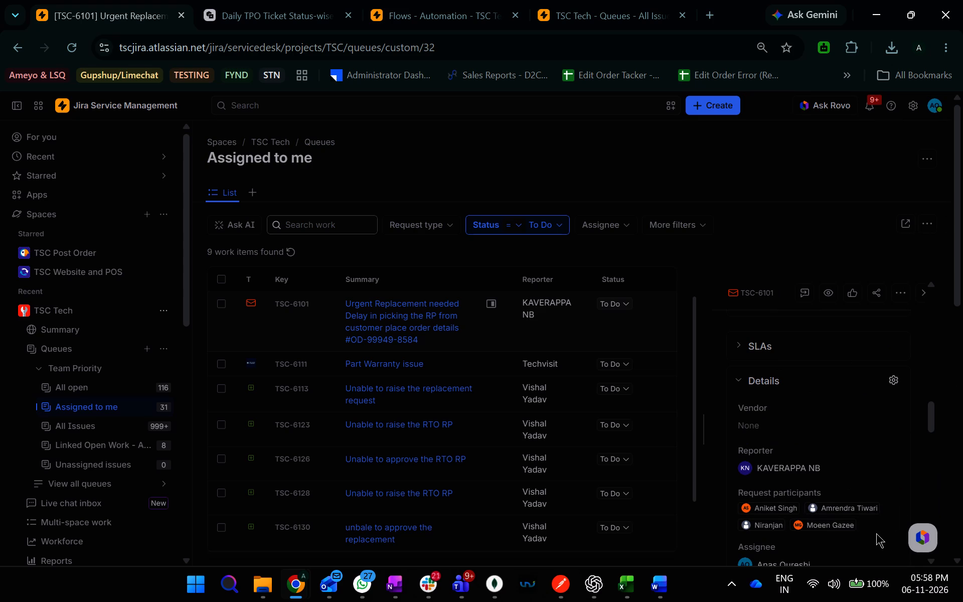
{"action": "scroll", "coordinate": [876, 533], "scroll_direction": "down", "scroll_amount": 10}
{"action": "scroll", "coordinate": [849, 496], "scroll_direction": "down", "scroll_amount": 1}
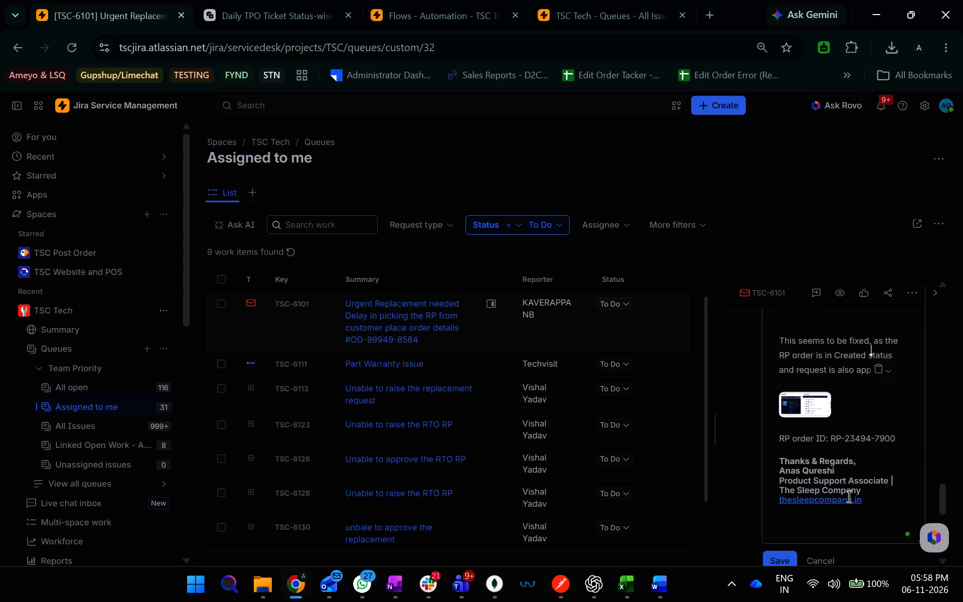
{"action": "left_click", "coordinate": [772, 509]}
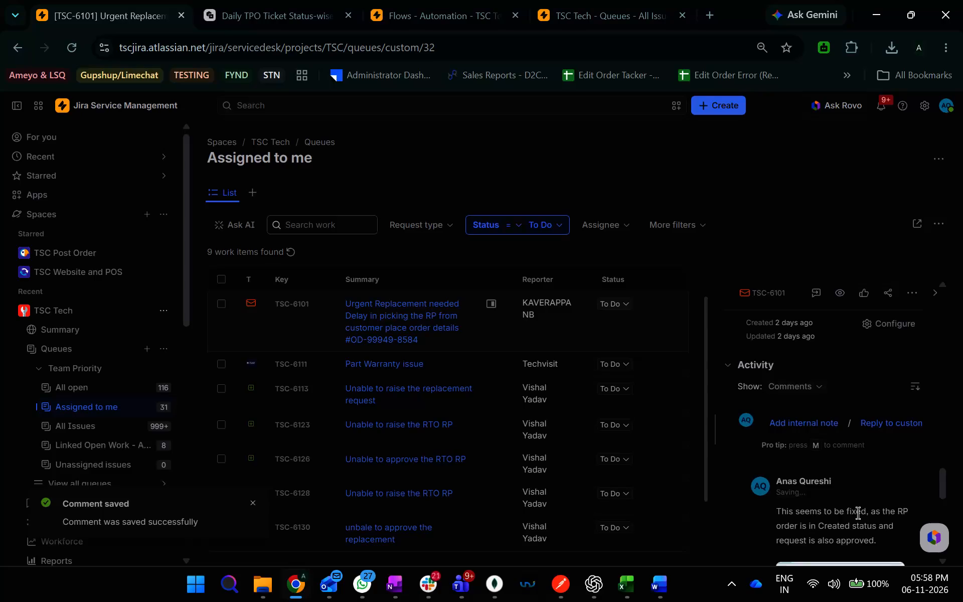
Change the status of TSC-6101 to Waiting for customer and dismiss the comment notification.
{"action": "scroll", "coordinate": [861, 512], "scroll_direction": "up", "scroll_amount": 20}
{"action": "scroll", "coordinate": [861, 512], "scroll_direction": "up", "scroll_amount": 7}
{"action": "scroll", "coordinate": [827, 446], "scroll_direction": "up", "scroll_amount": 20}
{"action": "scroll", "coordinate": [827, 446], "scroll_direction": "up", "scroll_amount": 4}
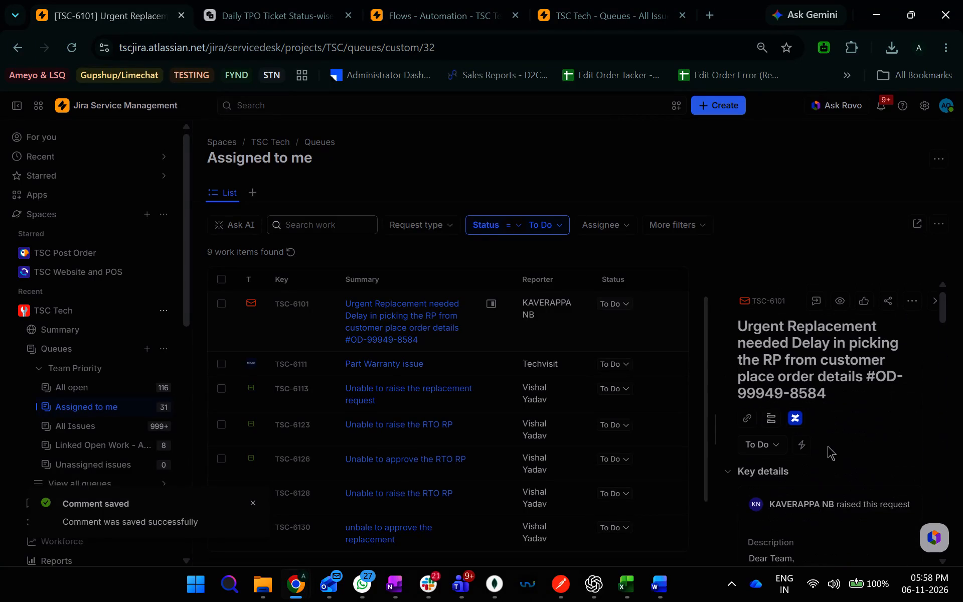
{"action": "left_click", "coordinate": [769, 448]}
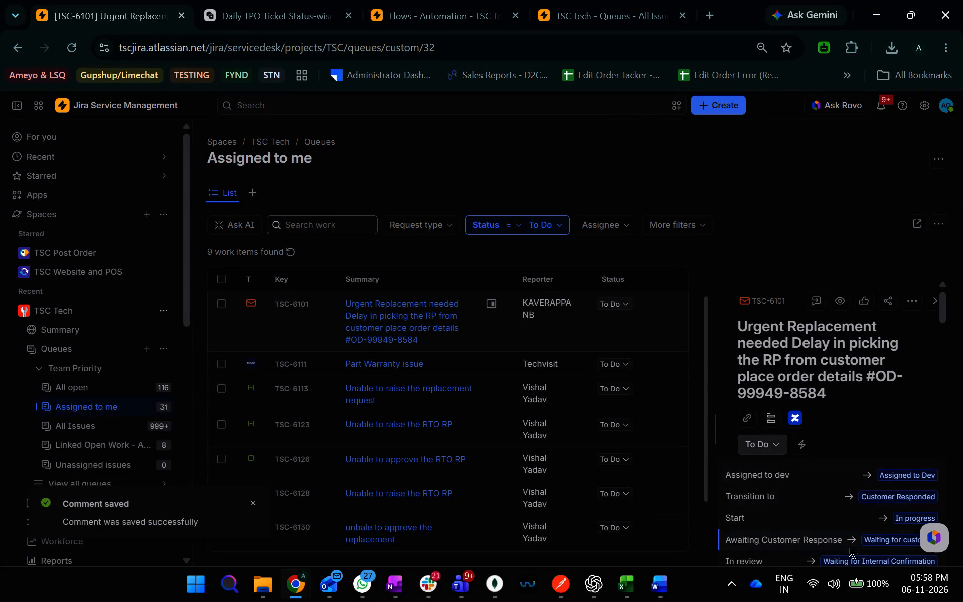
{"action": "left_click", "coordinate": [846, 539]}
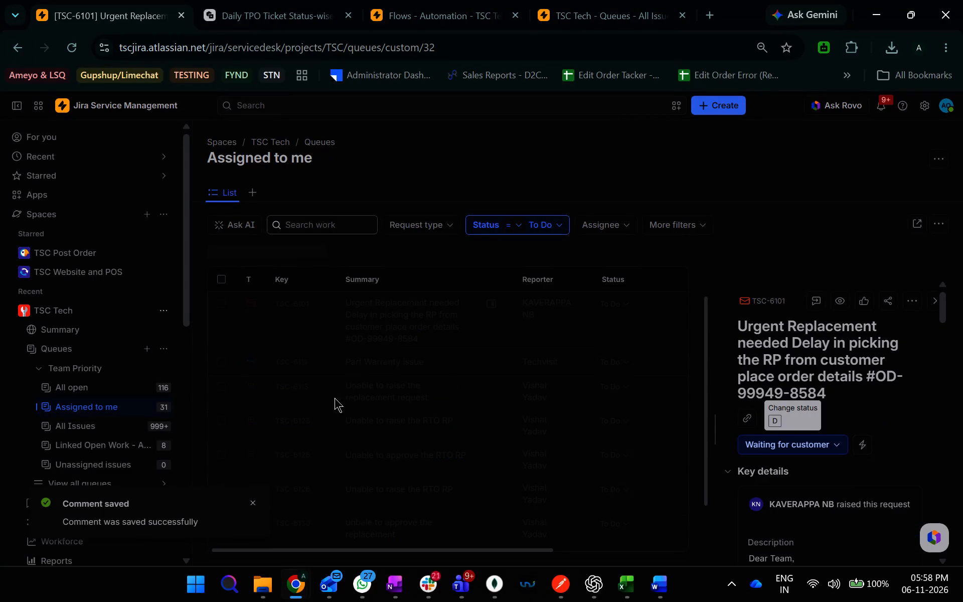
{"action": "left_click", "coordinate": [259, 507]}
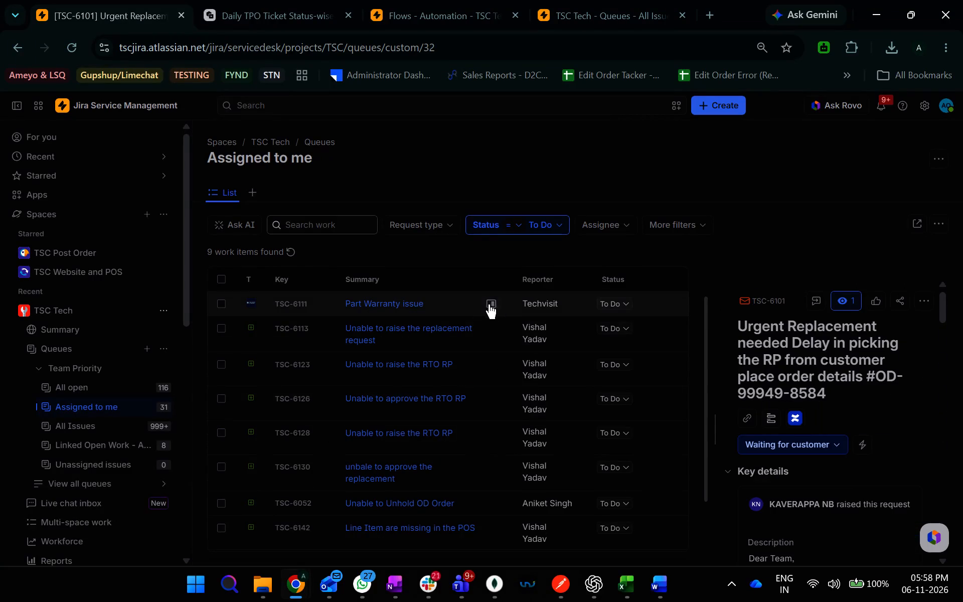
Open ticket TSC-6111, Part Warranty issue, and review its description and both attached order screenshots.
{"action": "left_click", "coordinate": [489, 305]}
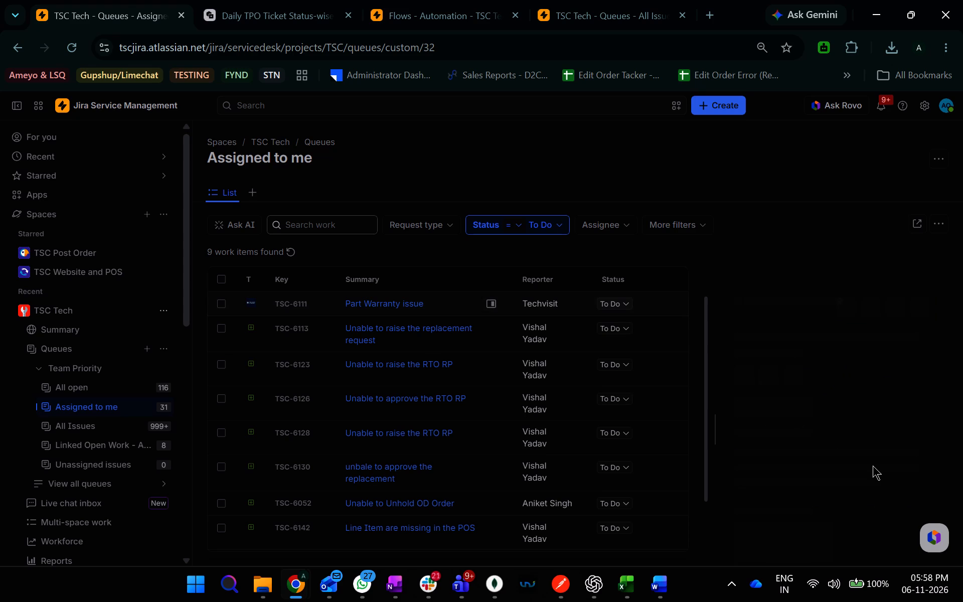
{"action": "scroll", "coordinate": [873, 466], "scroll_direction": "down", "scroll_amount": 6}
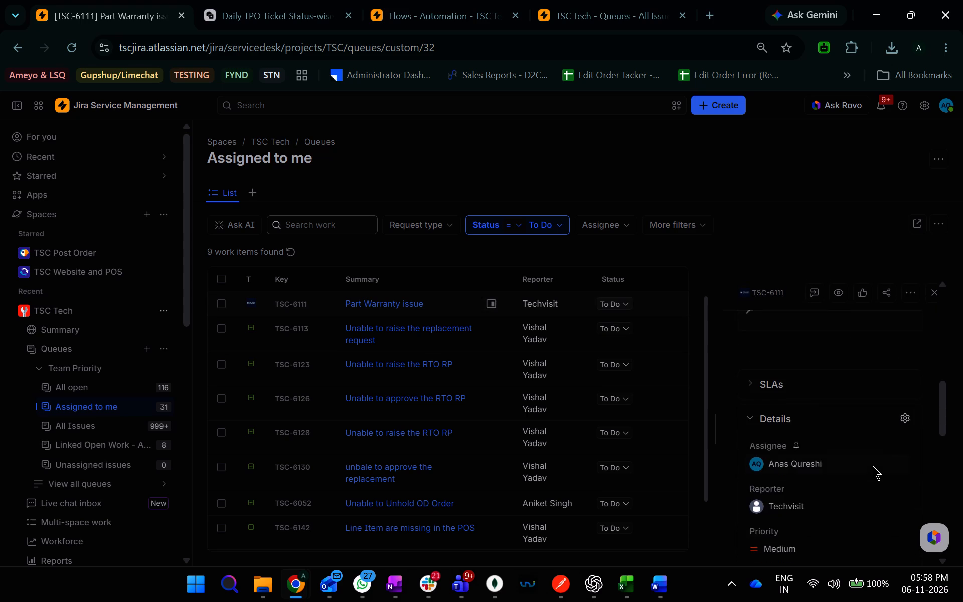
{"action": "scroll", "coordinate": [873, 466], "scroll_direction": "up", "scroll_amount": 1}
{"action": "scroll", "coordinate": [873, 466], "scroll_direction": "down", "scroll_amount": 2}
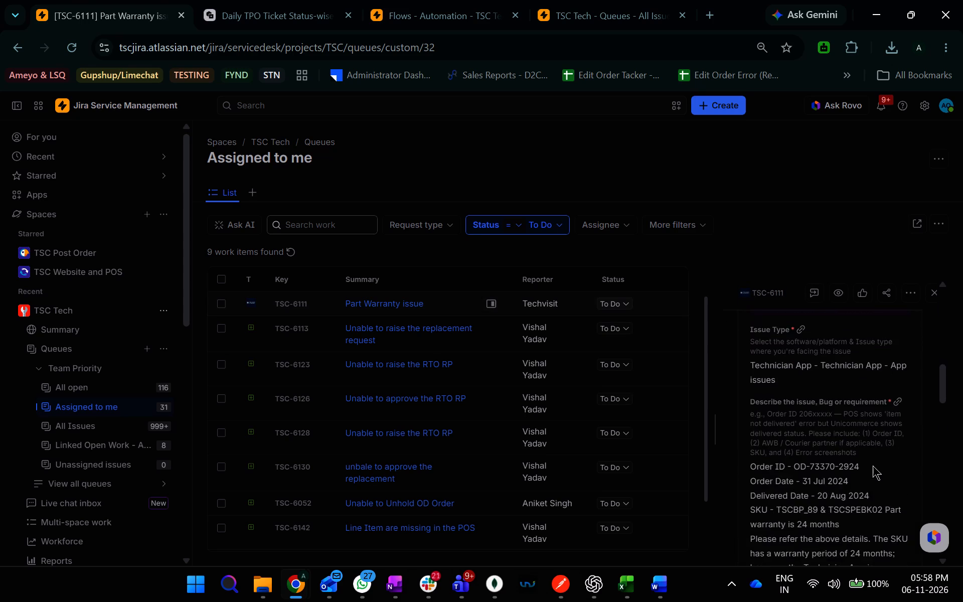
{"action": "scroll", "coordinate": [873, 466], "scroll_direction": "down", "scroll_amount": 2}
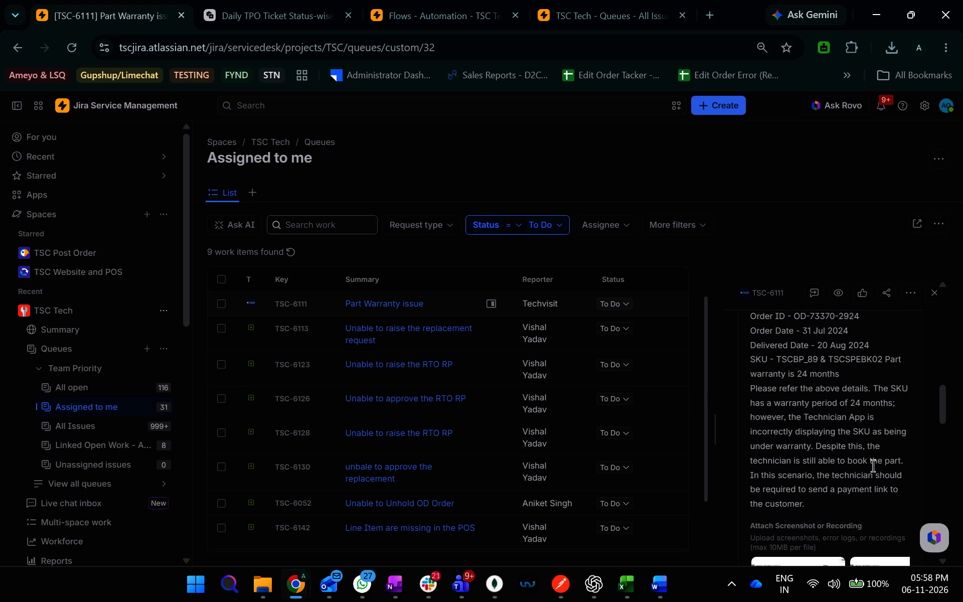
{"action": "scroll", "coordinate": [874, 488], "scroll_direction": "down", "scroll_amount": 1}
{"action": "left_click", "coordinate": [795, 509]}
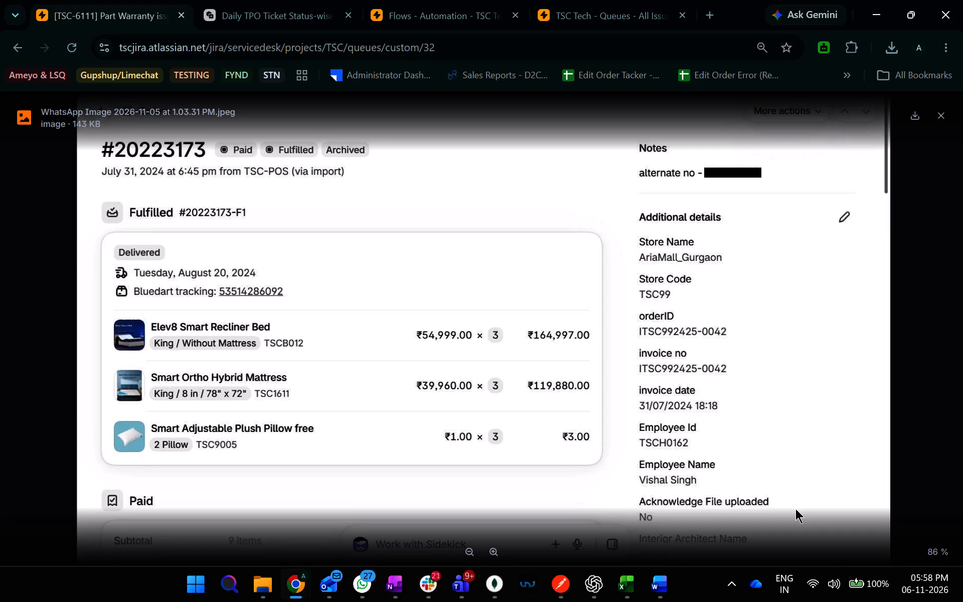
{"action": "left_click", "coordinate": [929, 425]}
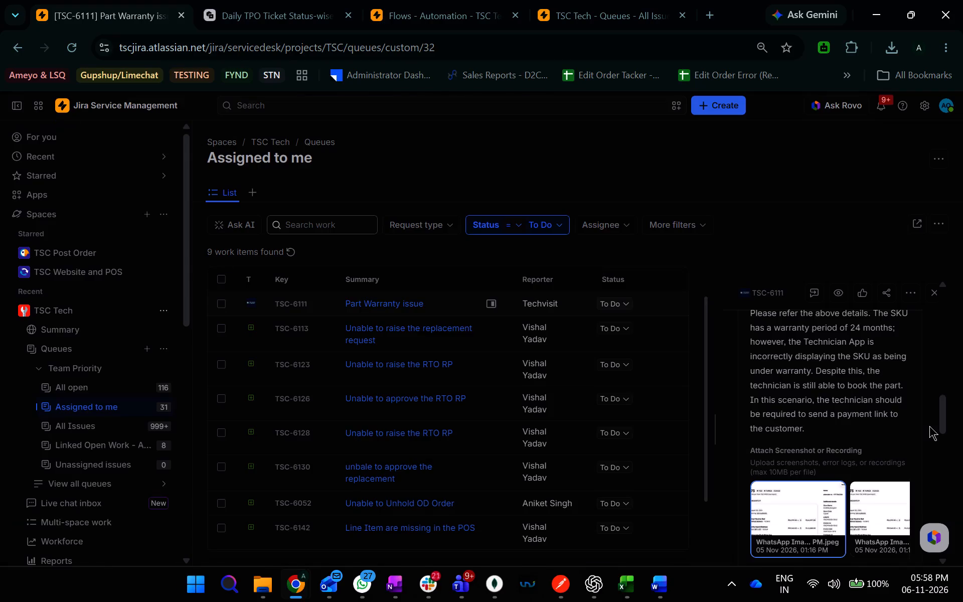
{"action": "left_click", "coordinate": [880, 509]}
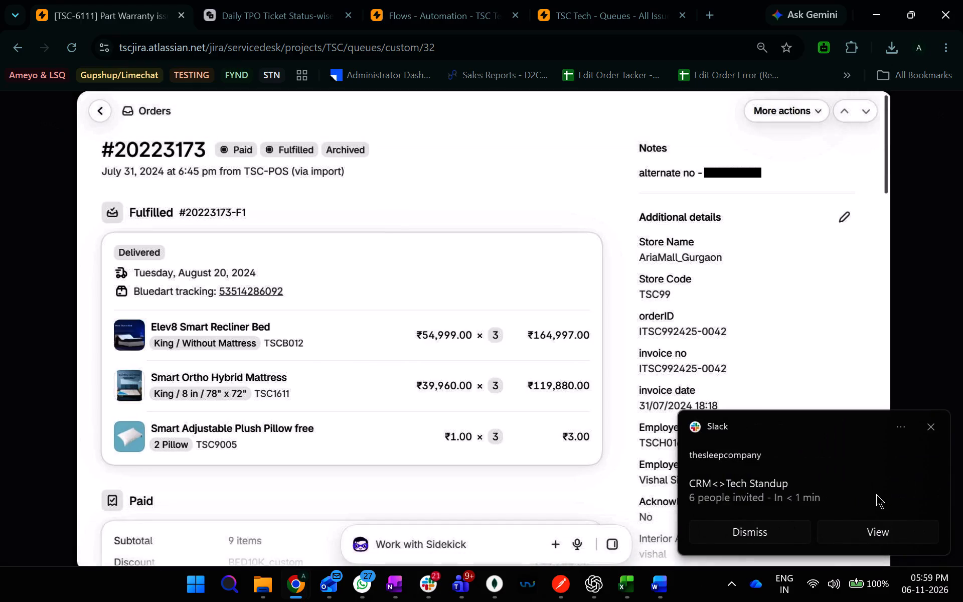
{"action": "left_click", "coordinate": [932, 430]}
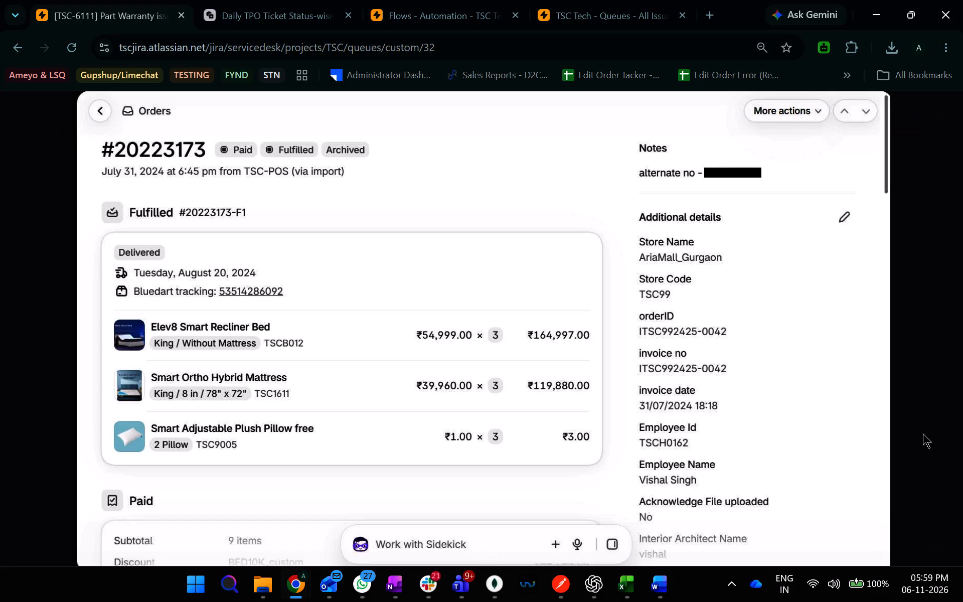
{"action": "left_click", "coordinate": [923, 433]}
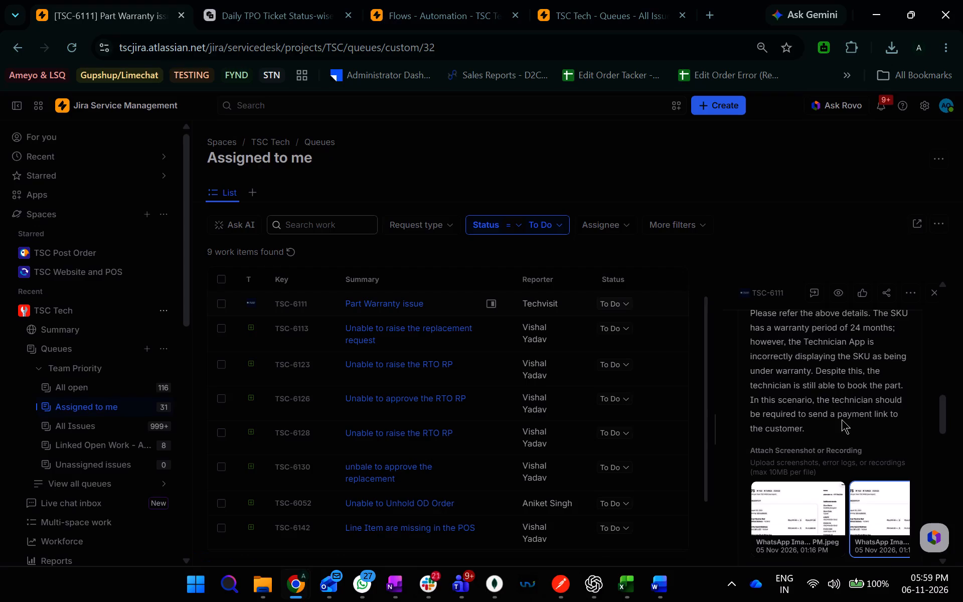
{"action": "scroll", "coordinate": [842, 419], "scroll_direction": "up", "scroll_amount": 1}
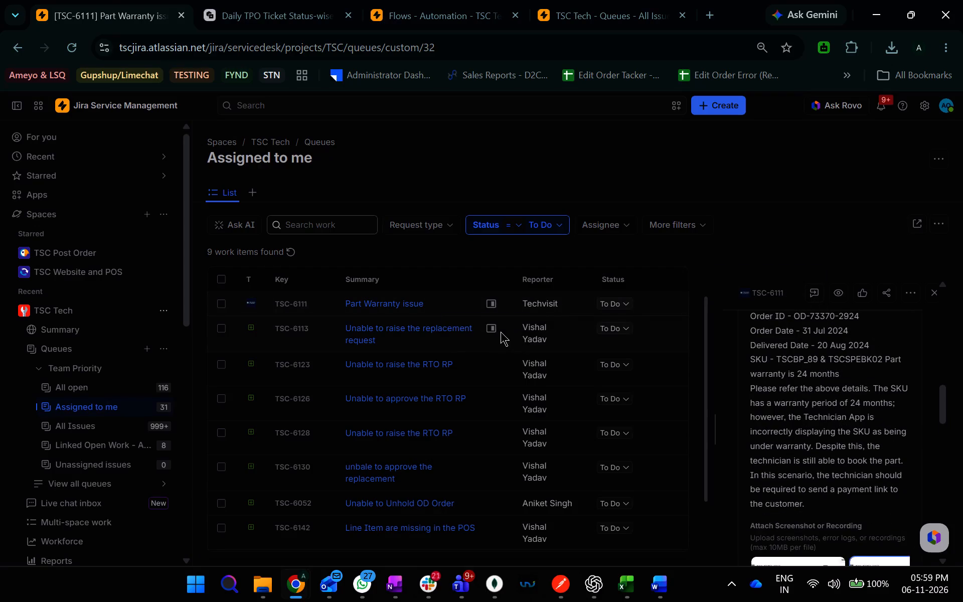
Open the preview of ticket TSC-6113, Unable to raise the replacement request.
{"action": "left_click", "coordinate": [492, 335]}
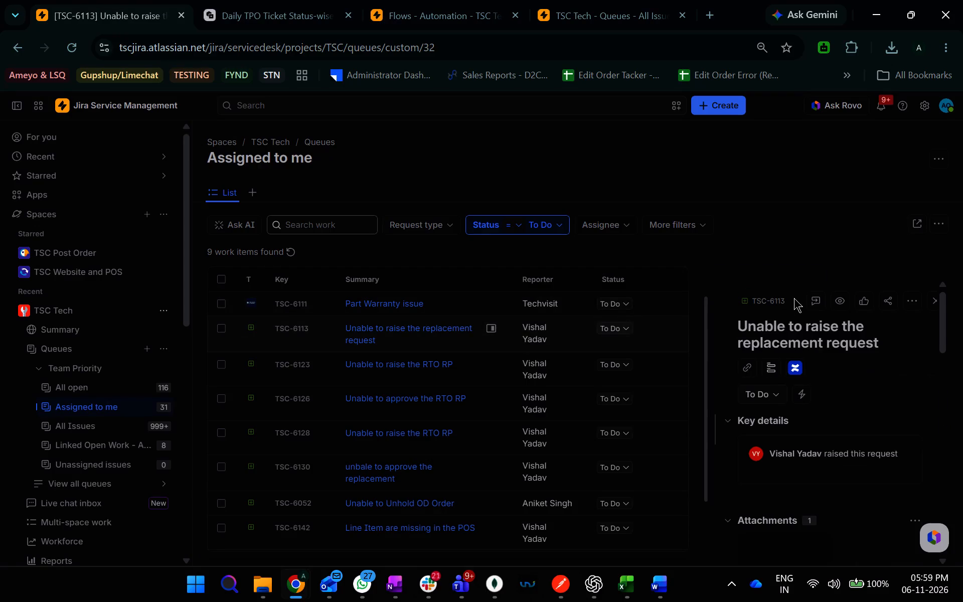
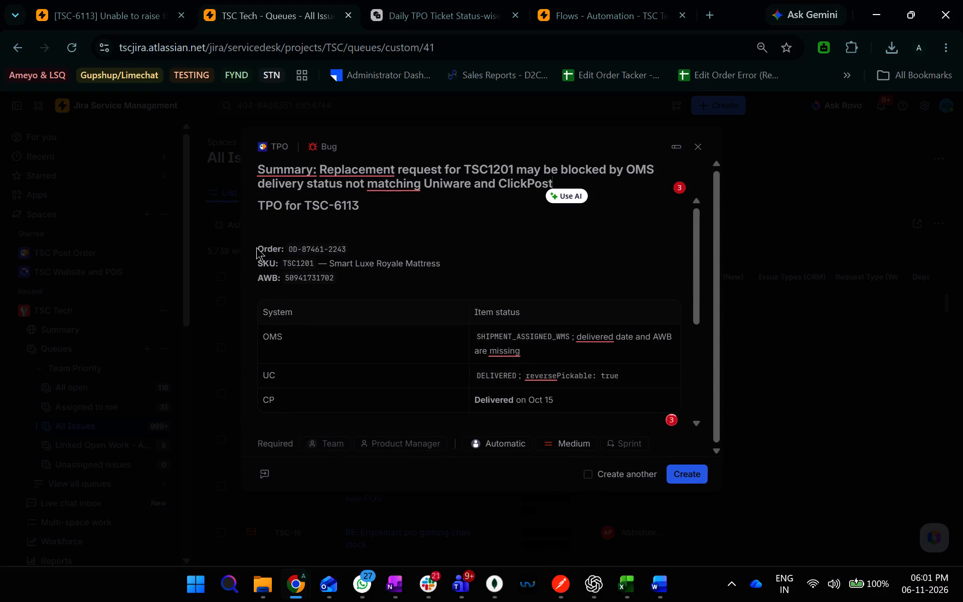
Delete the "TPO for TSC-6113" heading and the blank space above the Order line in the new TPO bug's description.
{"action": "left_click_drag", "start_coordinate": [259, 249], "coordinate": [255, 197]}
{"action": "key", "text": "BackSpace"}
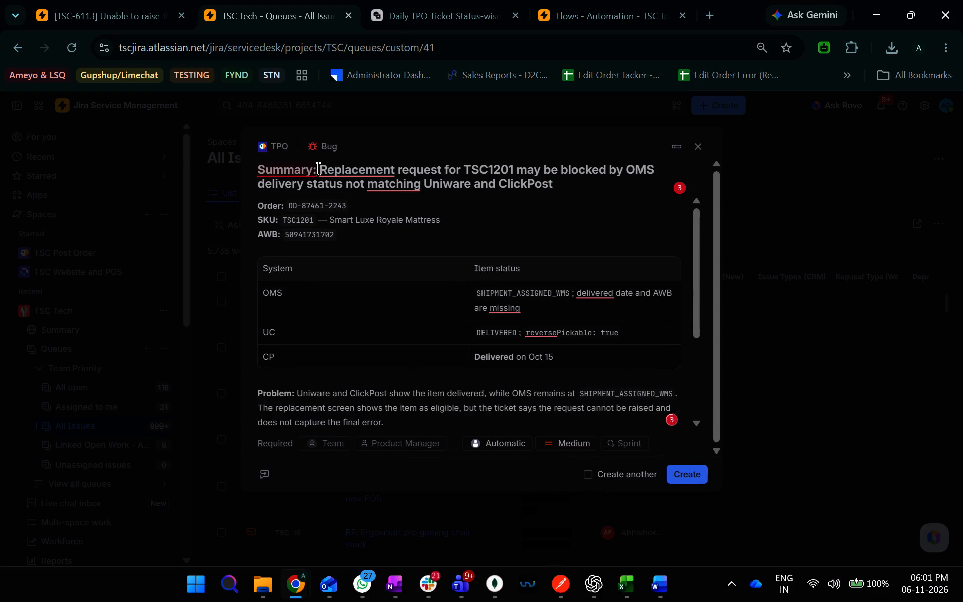
Remove the "Summary:" prefix from the bug's title and replace the word "Replacement" with "RP".
{"action": "left_click_drag", "start_coordinate": [321, 171], "coordinate": [256, 174]}
{"action": "key", "text": "BackSpace"}
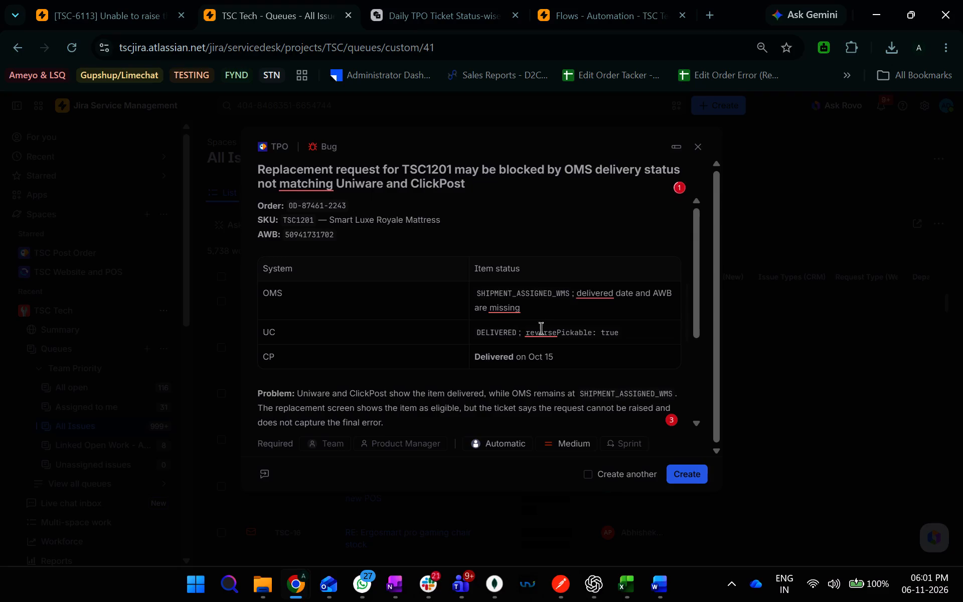
{"action": "double_click", "coordinate": [313, 167]}
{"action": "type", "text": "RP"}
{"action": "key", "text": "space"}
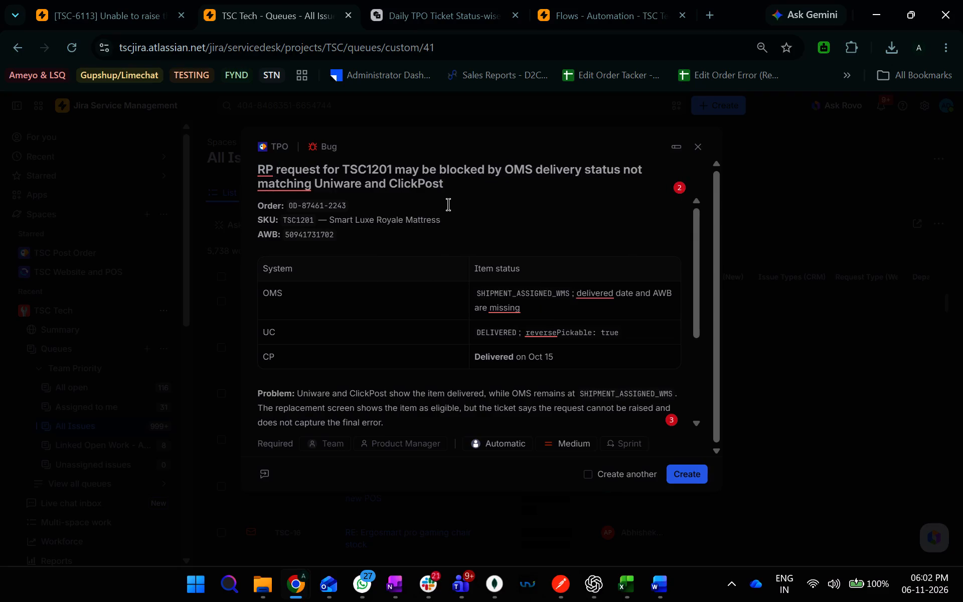
Insert "SKU" before TSC1201 in the summary of the new TPO bug about the blocked RP request.
{"action": "double_click", "coordinate": [405, 171]}
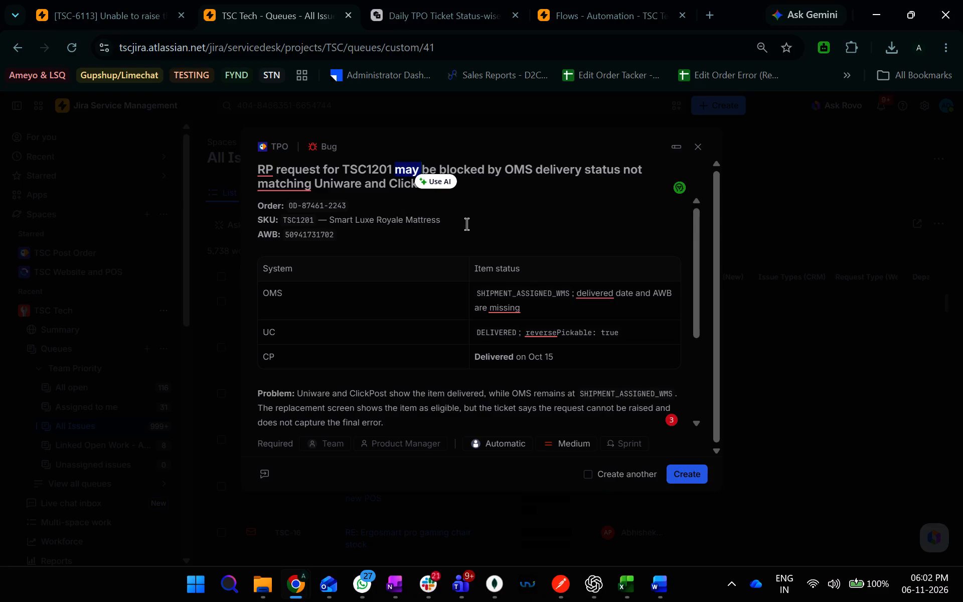
{"action": "left_click", "coordinate": [429, 167]}
{"action": "left_click_drag", "start_coordinate": [429, 167], "coordinate": [410, 166]}
{"action": "left_click", "coordinate": [345, 172]}
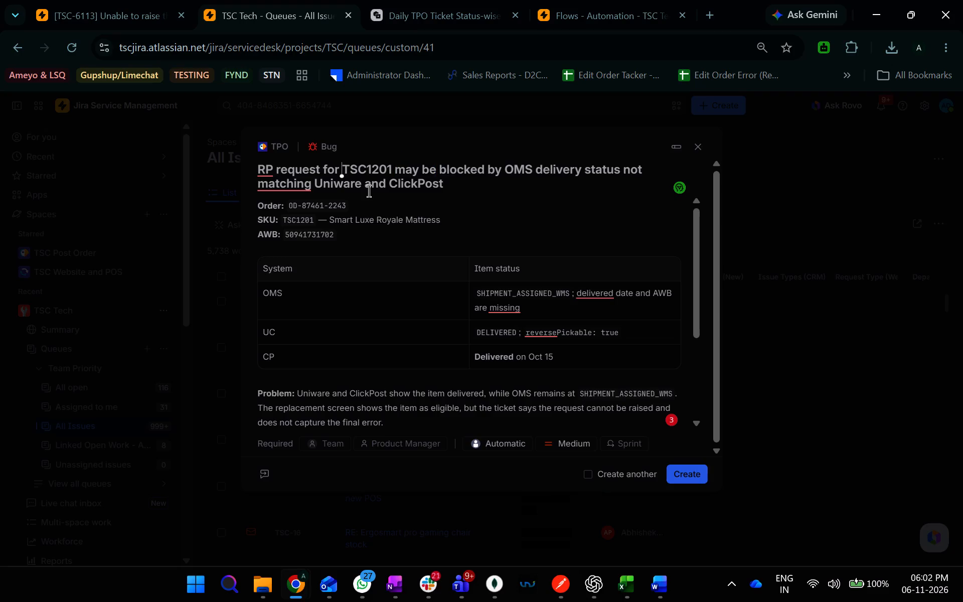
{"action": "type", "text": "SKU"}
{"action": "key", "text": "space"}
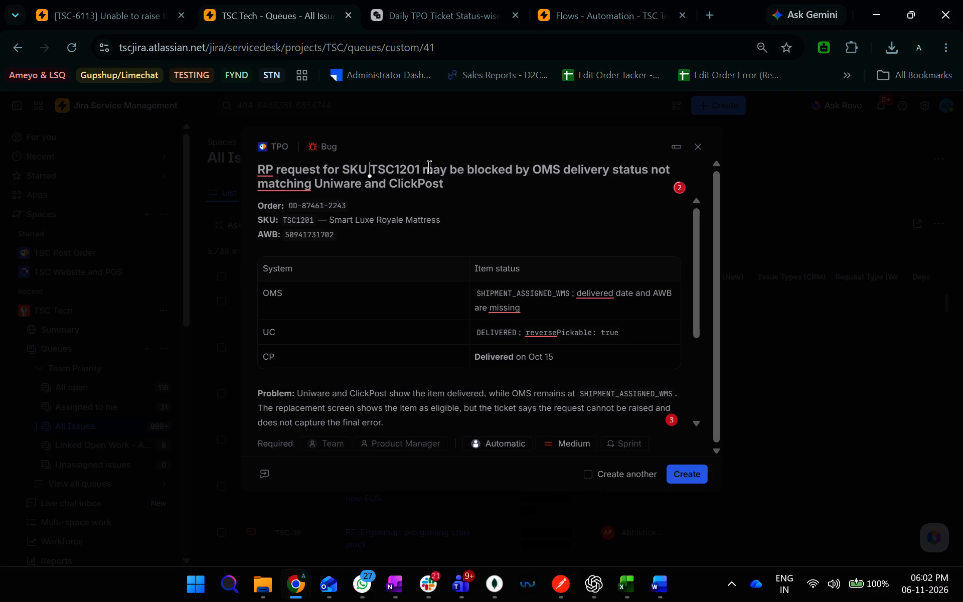
Remove "may be" from the bug summary so it reads "RP request for SKU TSC1201 blocked by OMS delivery status".
{"action": "left_click", "coordinate": [429, 167]}
{"action": "left_click_drag", "start_coordinate": [429, 167], "coordinate": [455, 167]}
{"action": "key", "text": "BackSpace"}
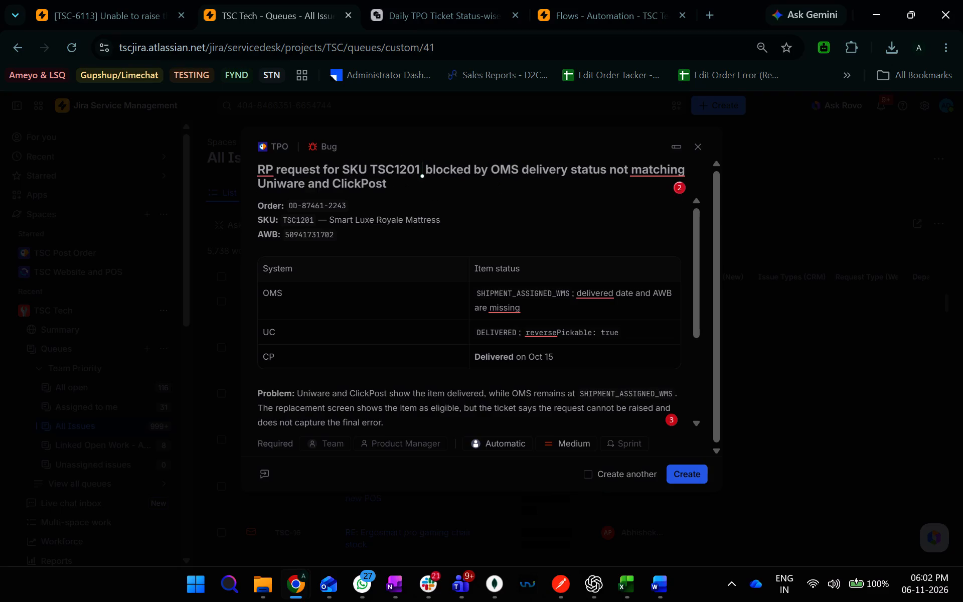
{"action": "key", "text": "BackSpace"}
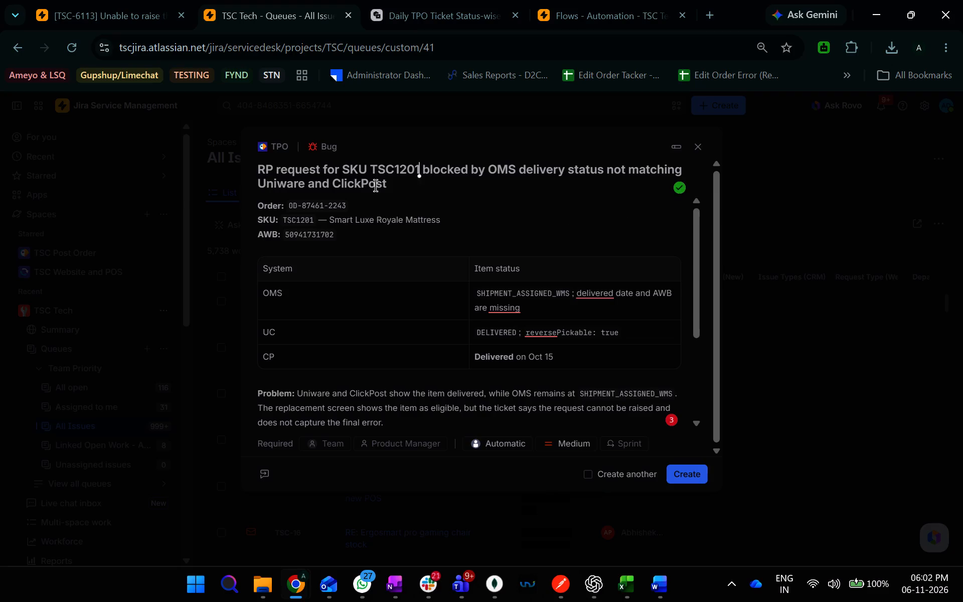
Abbreviate the system names at the end of the bug summary, replacing Uniware with "UC" and ClickPost with "CP".
{"action": "double_click", "coordinate": [276, 184]}
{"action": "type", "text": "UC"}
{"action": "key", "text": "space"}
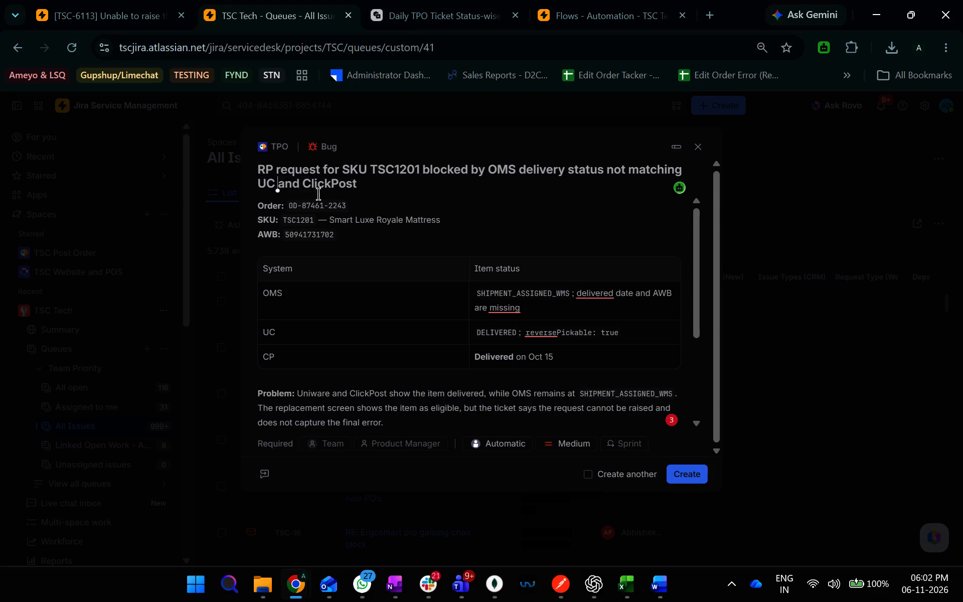
{"action": "double_click", "coordinate": [336, 183]}
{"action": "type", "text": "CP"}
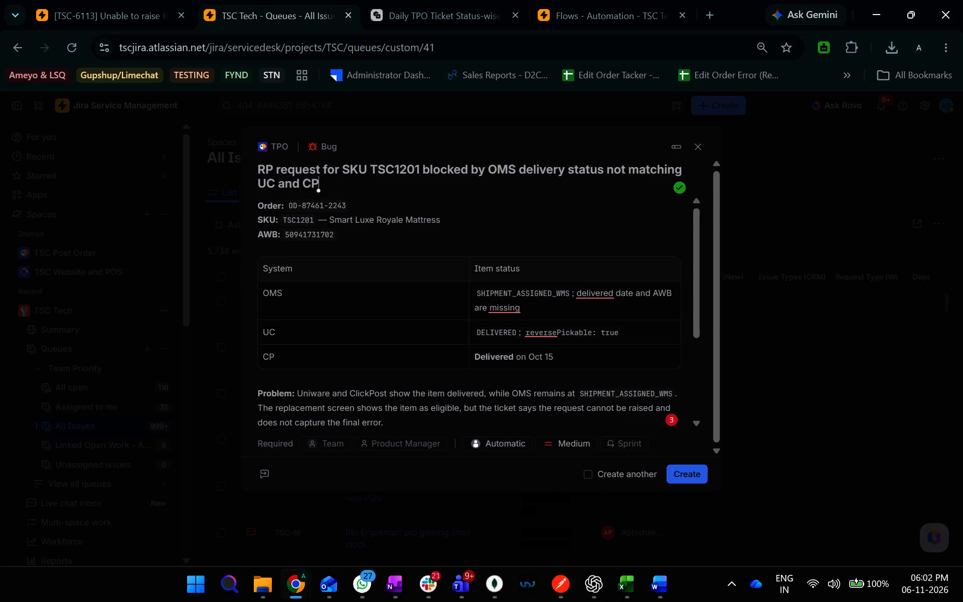
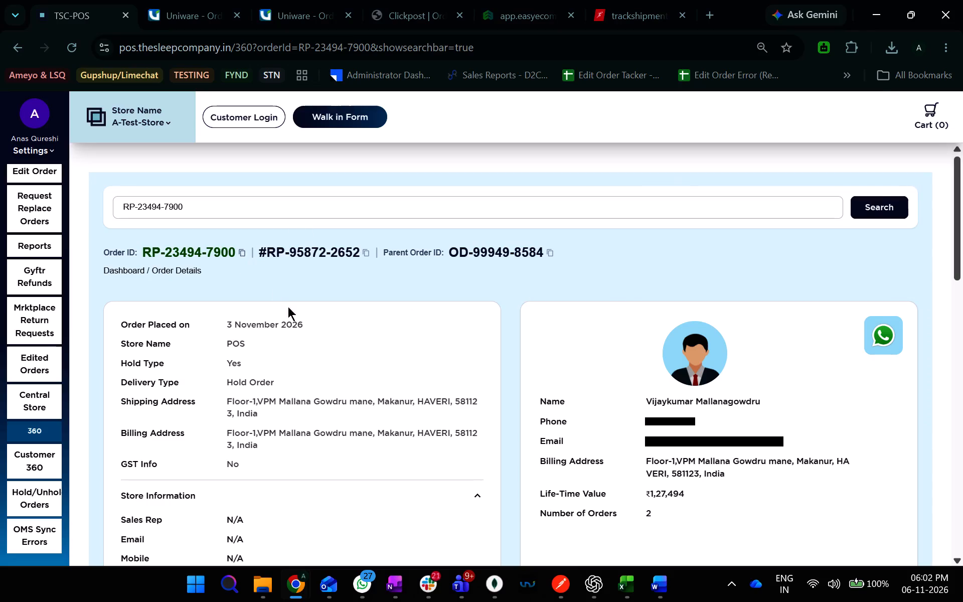
{"action": "key", "text": "alt+Tab"}
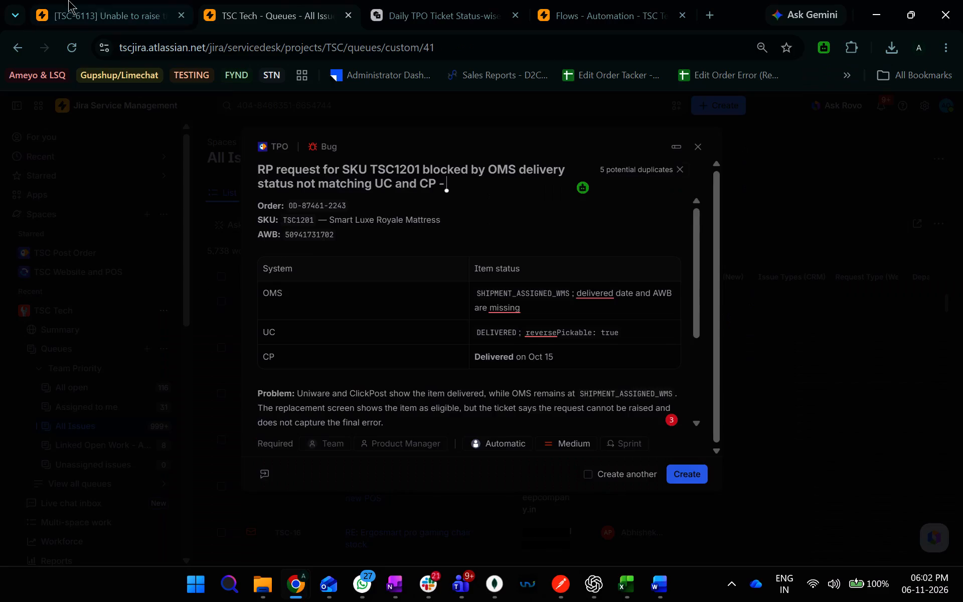
{"action": "left_click", "coordinate": [77, 0]}
{"action": "scroll", "coordinate": [801, 423], "scroll_direction": "down", "scroll_amount": 6}
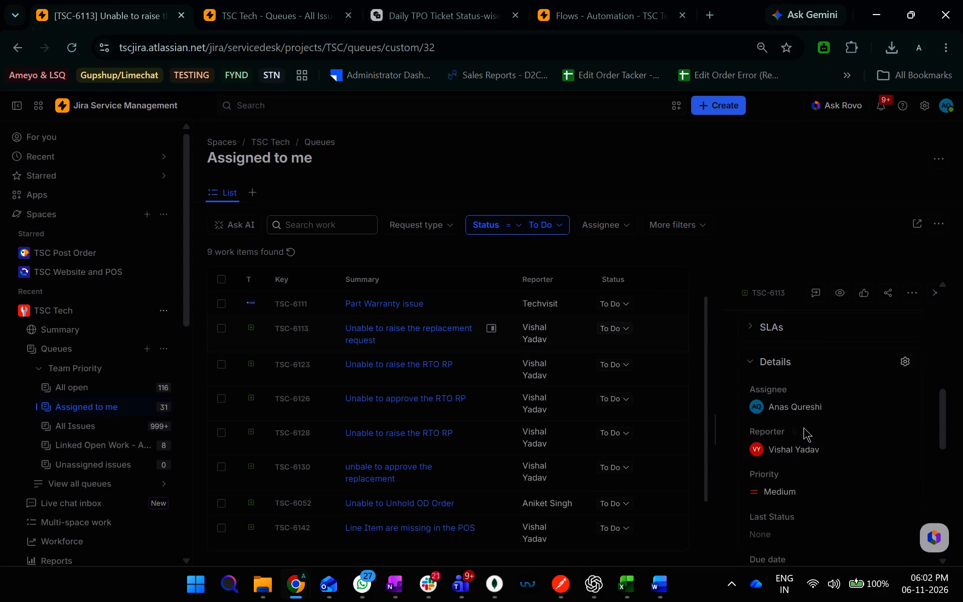
{"action": "scroll", "coordinate": [818, 440], "scroll_direction": "down", "scroll_amount": 4}
{"action": "scroll", "coordinate": [820, 443], "scroll_direction": "up", "scroll_amount": 5}
{"action": "left_click", "coordinate": [919, 330]}
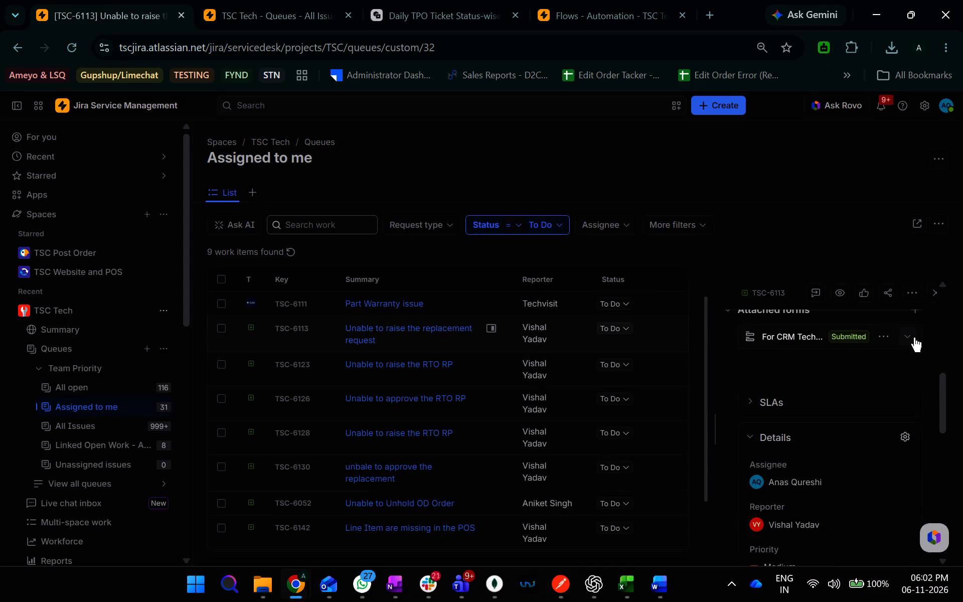
{"action": "left_click", "coordinate": [914, 337]}
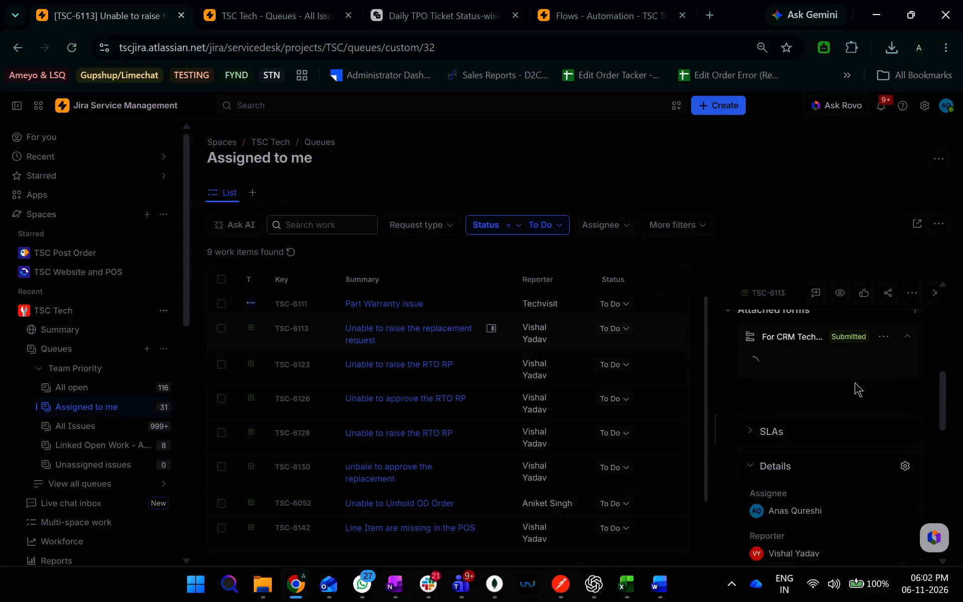
{"action": "left_click", "coordinate": [800, 467]}
{"action": "left_click_drag", "start_coordinate": [800, 467], "coordinate": [760, 466]}
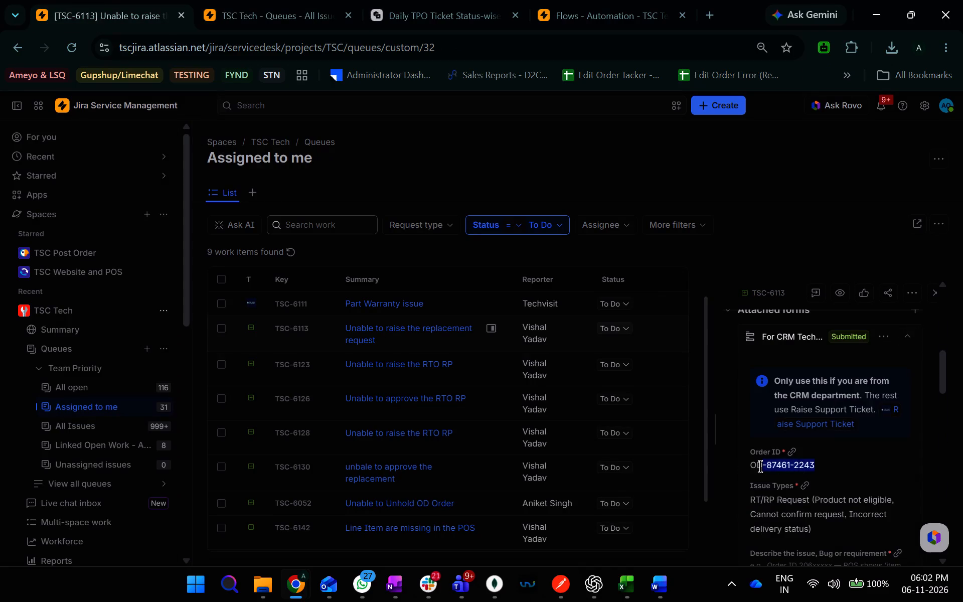
{"action": "left_click_drag", "start_coordinate": [760, 466], "coordinate": [757, 466]}
{"action": "key", "text": "ctrl+c"}
{"action": "key", "text": "ctrl+c"}
{"action": "key", "text": "ctrl+c"}
{"action": "left_click", "coordinate": [252, 0]}
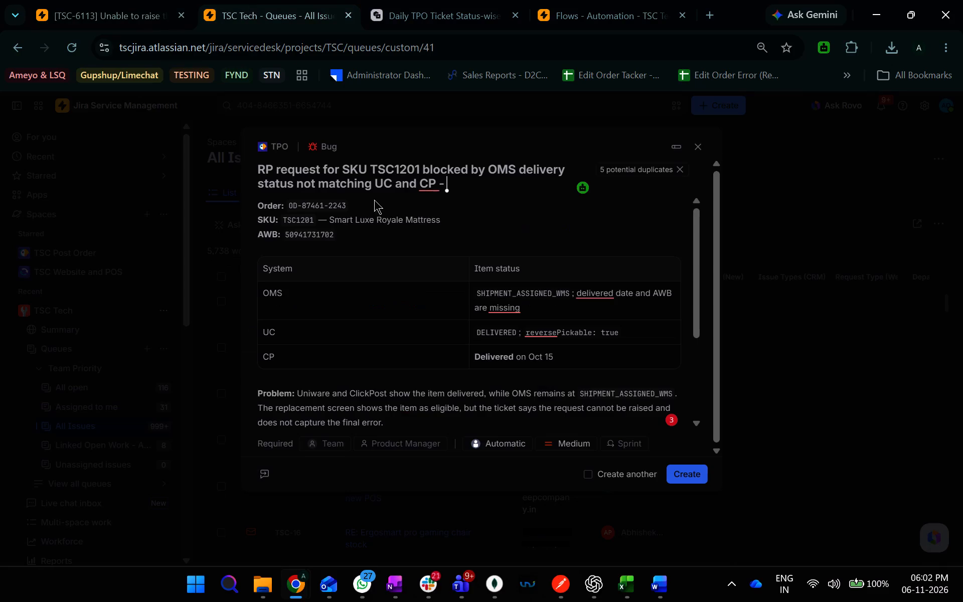
{"action": "scroll", "coordinate": [542, 361], "scroll_direction": "down", "scroll_amount": 1}
{"action": "scroll", "coordinate": [532, 355], "scroll_direction": "up", "scroll_amount": 1}
{"action": "key", "text": "ctrl+v"}
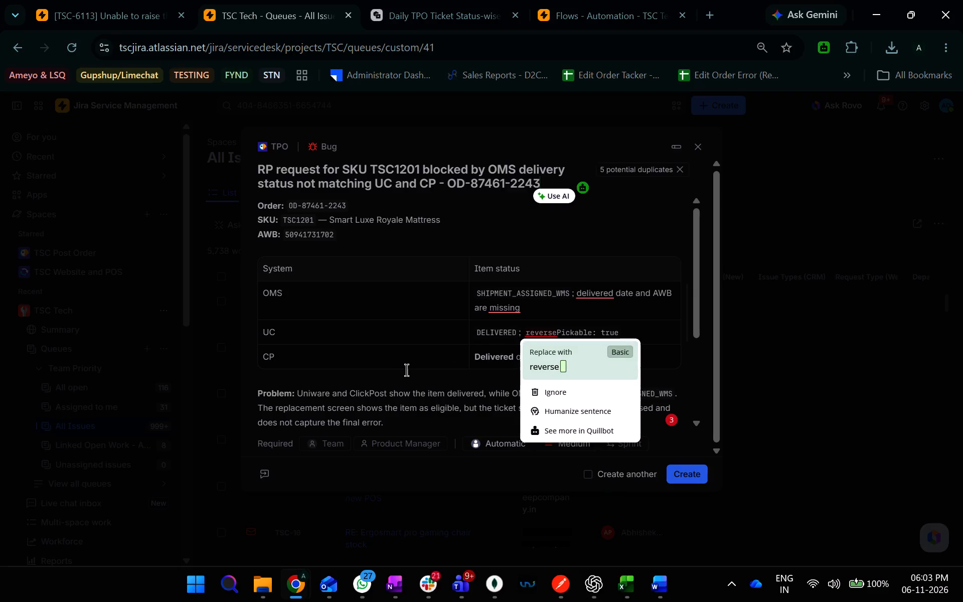
Copy the attached screenshot of the Create Return/Replacement/Cancel Request page from ticket TSC-6113.
{"action": "scroll", "coordinate": [376, 376], "scroll_direction": "down", "scroll_amount": 2}
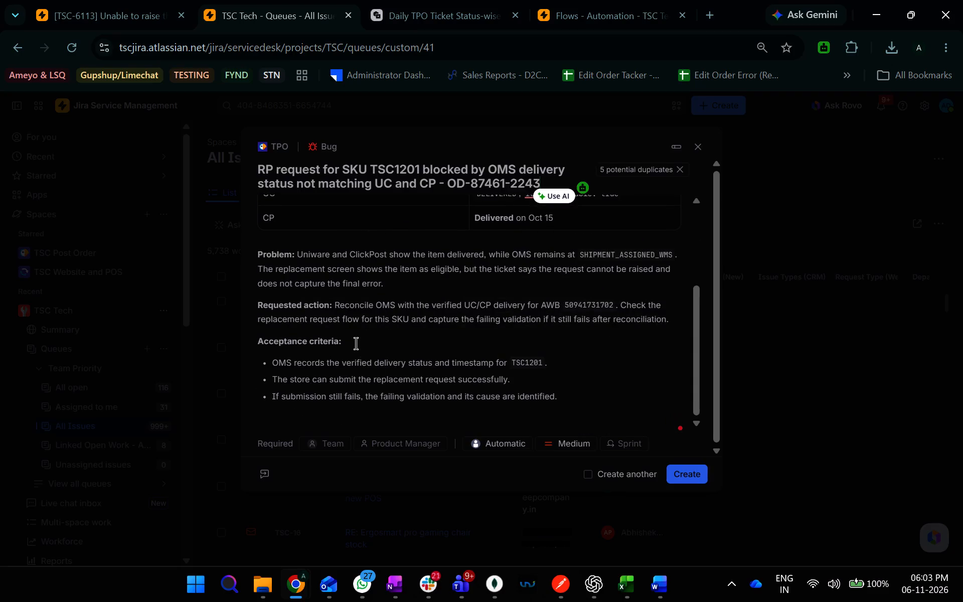
{"action": "left_click", "coordinate": [90, 0]}
{"action": "scroll", "coordinate": [807, 391], "scroll_direction": "down", "scroll_amount": 5}
{"action": "left_click", "coordinate": [793, 400]}
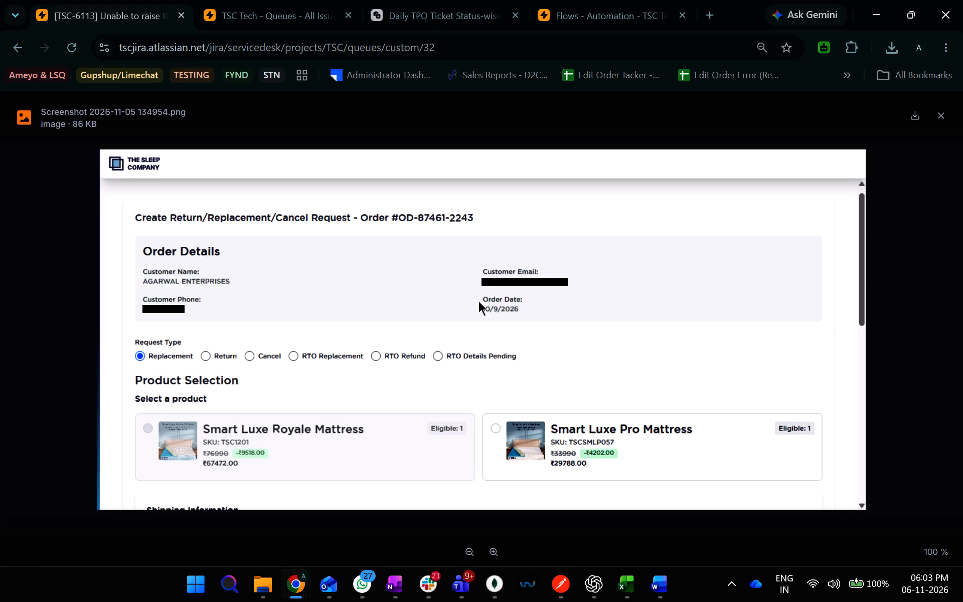
{"action": "right_click", "coordinate": [478, 301]}
{"action": "left_click", "coordinate": [530, 360]}
{"action": "left_click", "coordinate": [904, 350]}
{"action": "key", "text": "alt+Tab"}
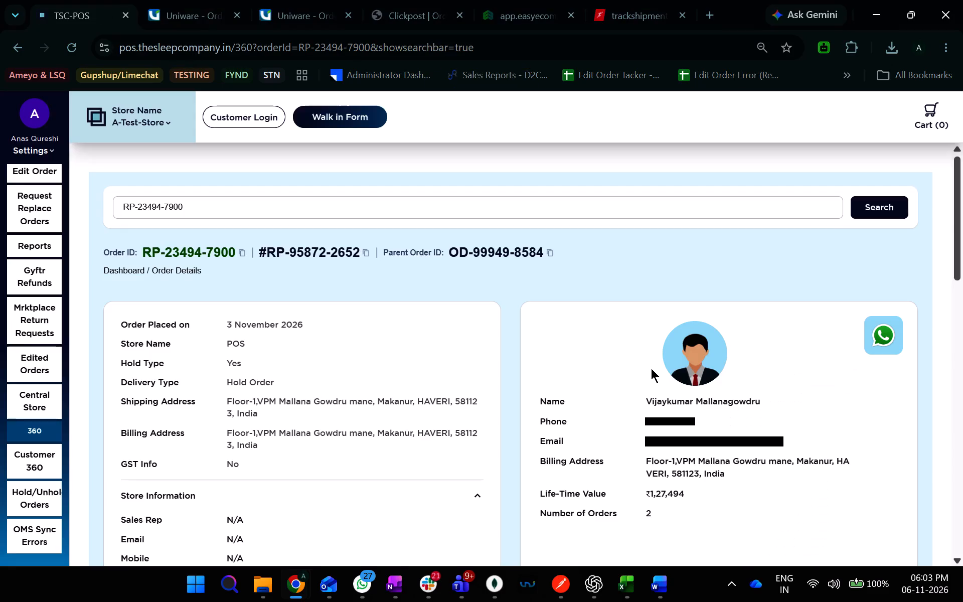
{"action": "key", "text": "alt+Tab"}
Paste the copied screenshot below the Problem paragraph in the TPO bug's description and remove the extra blank line after it.
{"action": "left_click", "coordinate": [237, 0]}
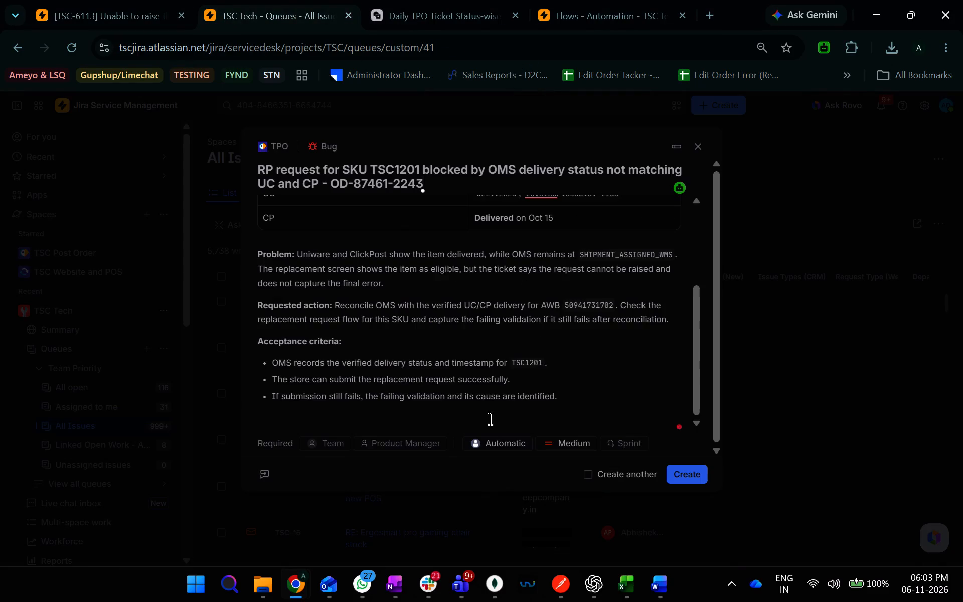
{"action": "scroll", "coordinate": [489, 403], "scroll_direction": "up", "scroll_amount": 3}
{"action": "scroll", "coordinate": [442, 323], "scroll_direction": "down", "scroll_amount": 2}
{"action": "left_click", "coordinate": [397, 286]}
{"action": "key", "text": "Return"}
{"action": "key", "text": "ctrl+v"}
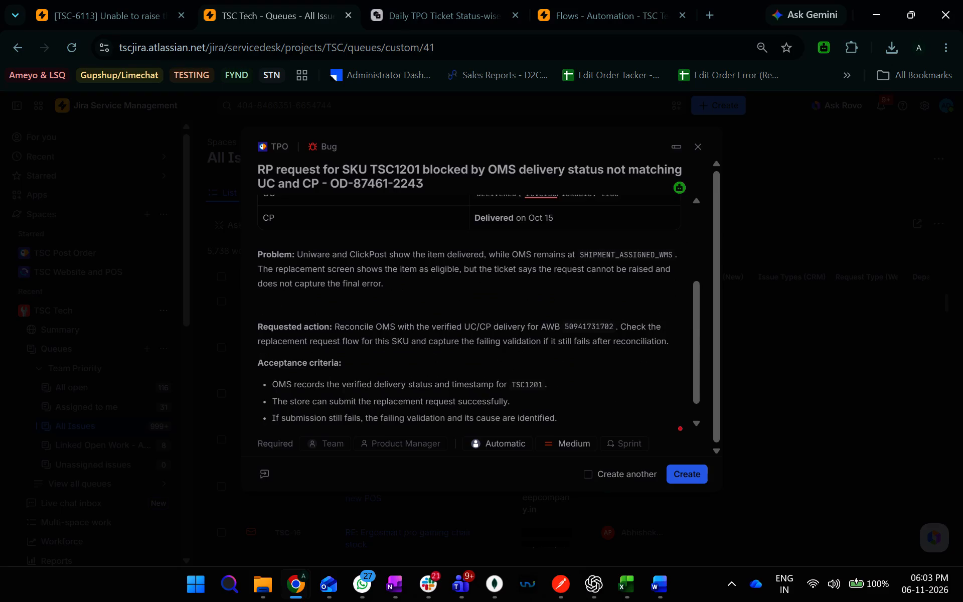
{"action": "key", "text": "Down"}
{"action": "key", "text": "Up"}
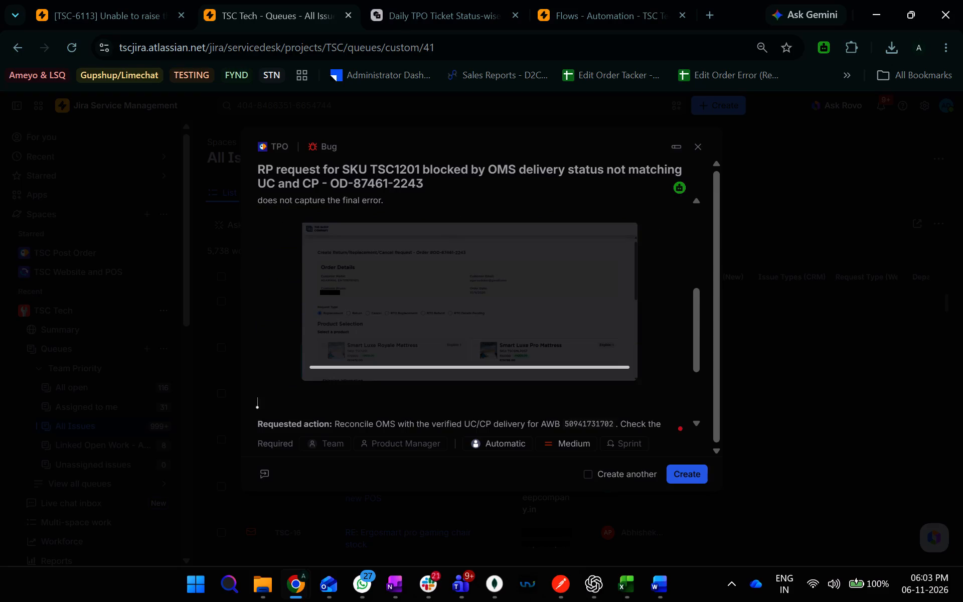
{"action": "key", "text": "Down"}
{"action": "key", "text": "Down"}
{"action": "key", "text": "BackSpace"}
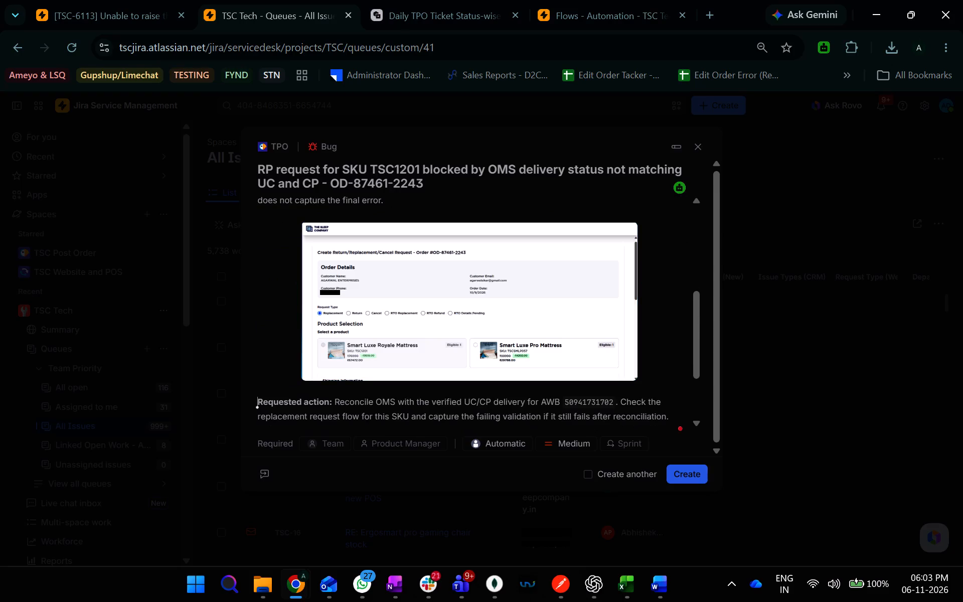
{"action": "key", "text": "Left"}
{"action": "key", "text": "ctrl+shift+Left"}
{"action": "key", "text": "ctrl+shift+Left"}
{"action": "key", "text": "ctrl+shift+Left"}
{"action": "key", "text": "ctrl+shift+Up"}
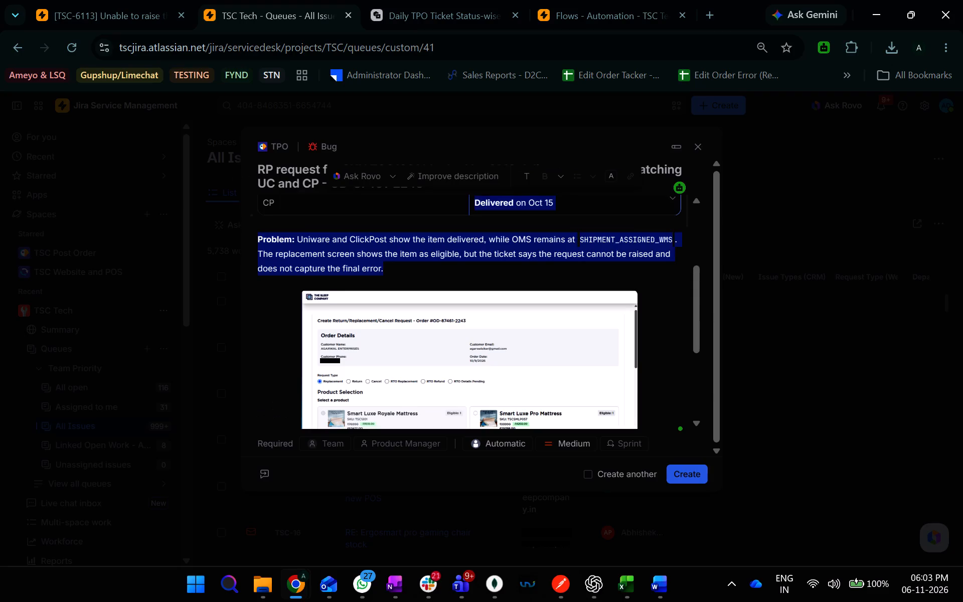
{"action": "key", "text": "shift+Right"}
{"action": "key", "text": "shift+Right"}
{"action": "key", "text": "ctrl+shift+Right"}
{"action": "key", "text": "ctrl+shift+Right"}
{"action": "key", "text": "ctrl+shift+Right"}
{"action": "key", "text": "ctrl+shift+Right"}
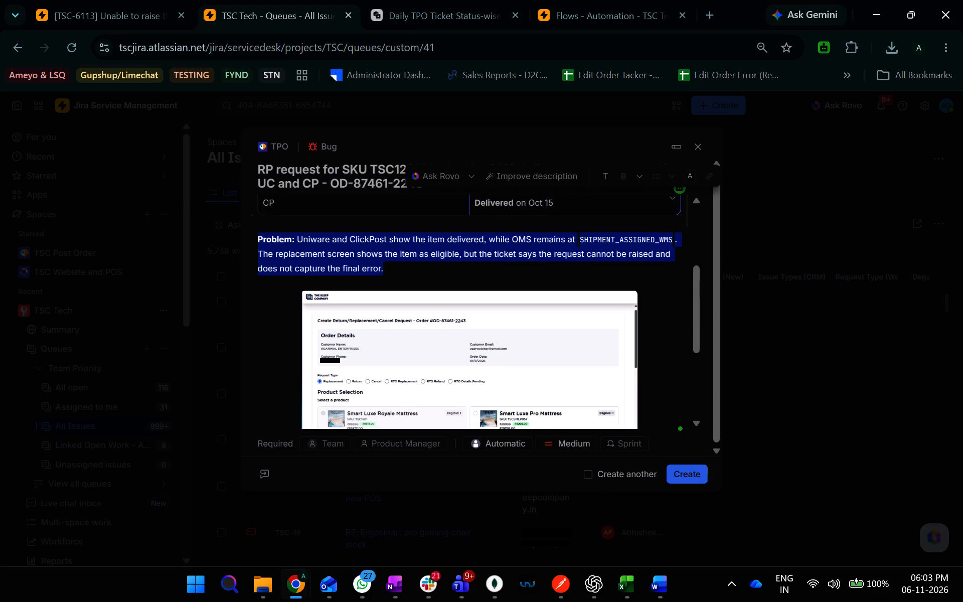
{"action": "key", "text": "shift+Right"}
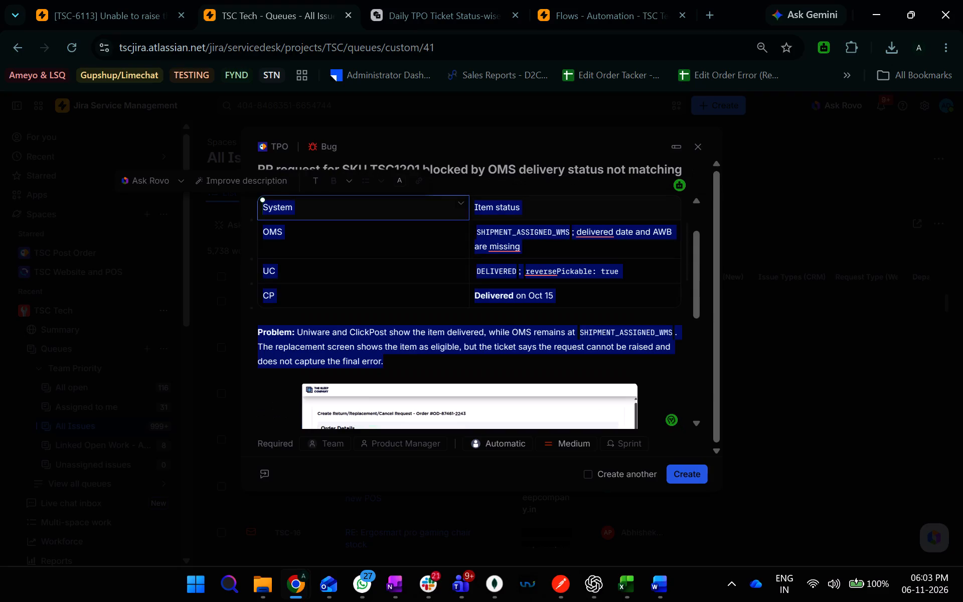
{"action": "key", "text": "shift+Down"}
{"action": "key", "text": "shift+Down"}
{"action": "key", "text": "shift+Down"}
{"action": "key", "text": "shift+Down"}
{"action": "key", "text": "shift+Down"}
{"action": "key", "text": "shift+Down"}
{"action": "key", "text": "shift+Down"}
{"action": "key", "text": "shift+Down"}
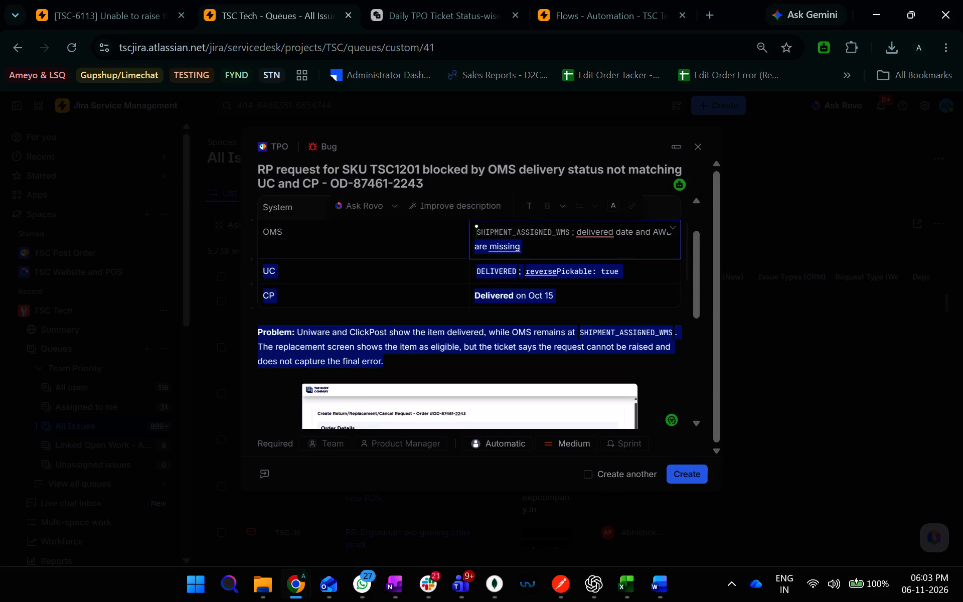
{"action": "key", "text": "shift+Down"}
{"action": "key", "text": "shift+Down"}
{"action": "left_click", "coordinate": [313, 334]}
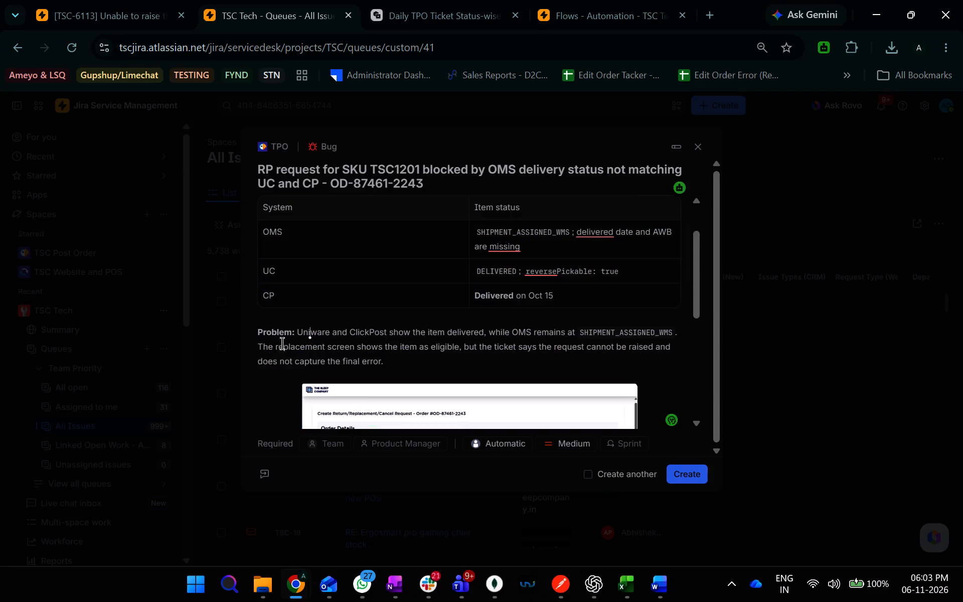
Move the Problem paragraph and its screenshot to the top of the bug's description, above the Order line.
{"action": "left_click_drag", "start_coordinate": [258, 333], "coordinate": [518, 372]}
{"action": "scroll", "coordinate": [520, 370], "scroll_direction": "down", "scroll_amount": 3}
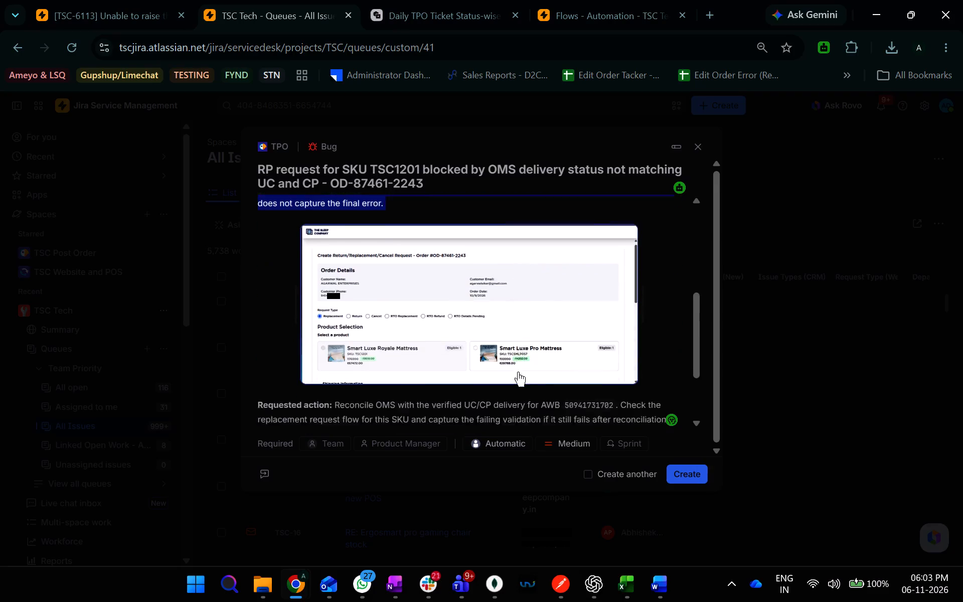
{"action": "left_click_drag", "start_coordinate": [518, 372], "coordinate": [666, 297]}
{"action": "key", "text": "ctrl+x"}
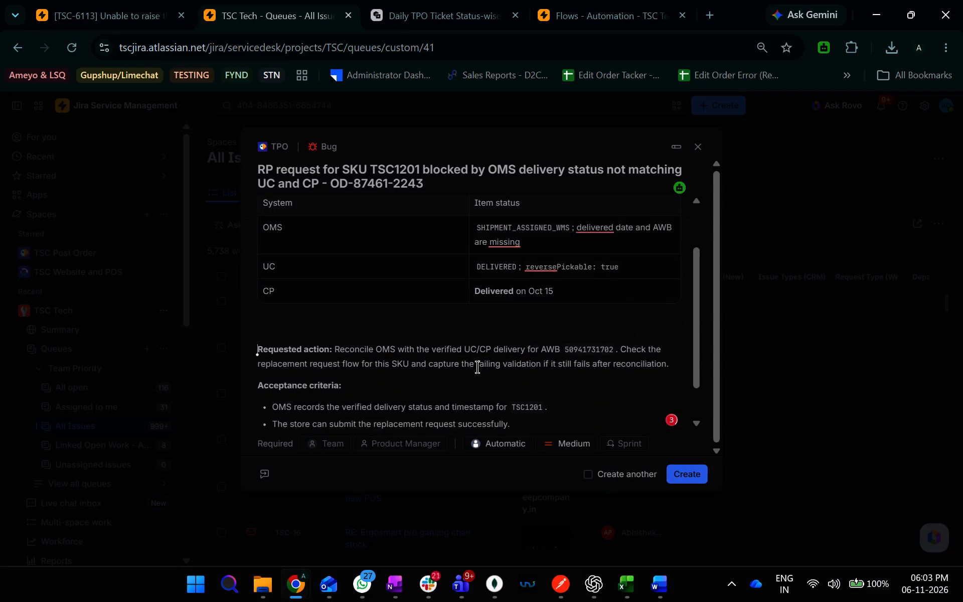
{"action": "scroll", "coordinate": [475, 370], "scroll_direction": "up", "scroll_amount": 2}
{"action": "scroll", "coordinate": [433, 388], "scroll_direction": "up", "scroll_amount": 3}
{"action": "scroll", "coordinate": [360, 367], "scroll_direction": "down", "scroll_amount": 2}
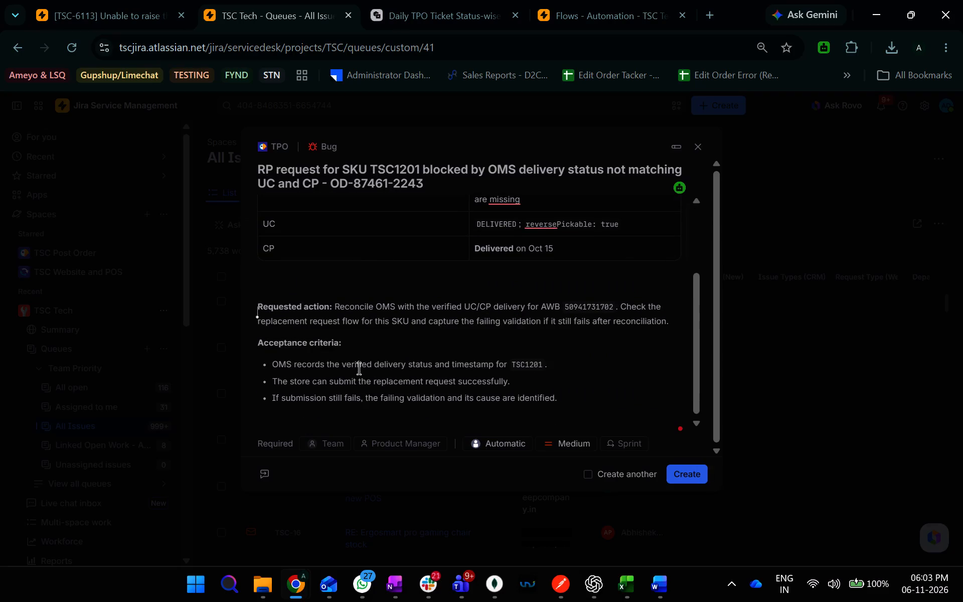
{"action": "scroll", "coordinate": [360, 375], "scroll_direction": "up", "scroll_amount": 2}
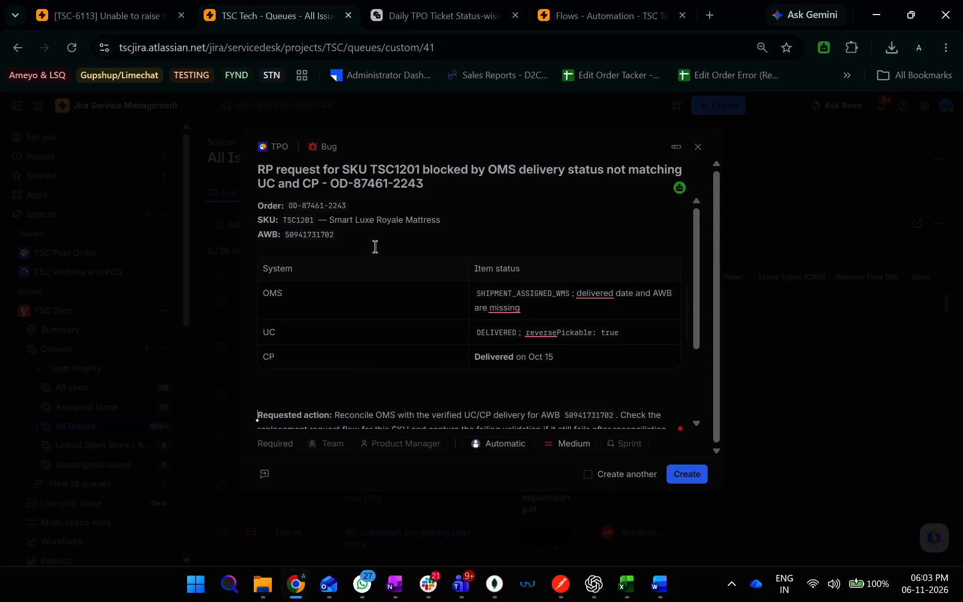
{"action": "left_click", "coordinate": [258, 208]}
{"action": "key", "text": "Return"}
{"action": "key", "text": "Up"}
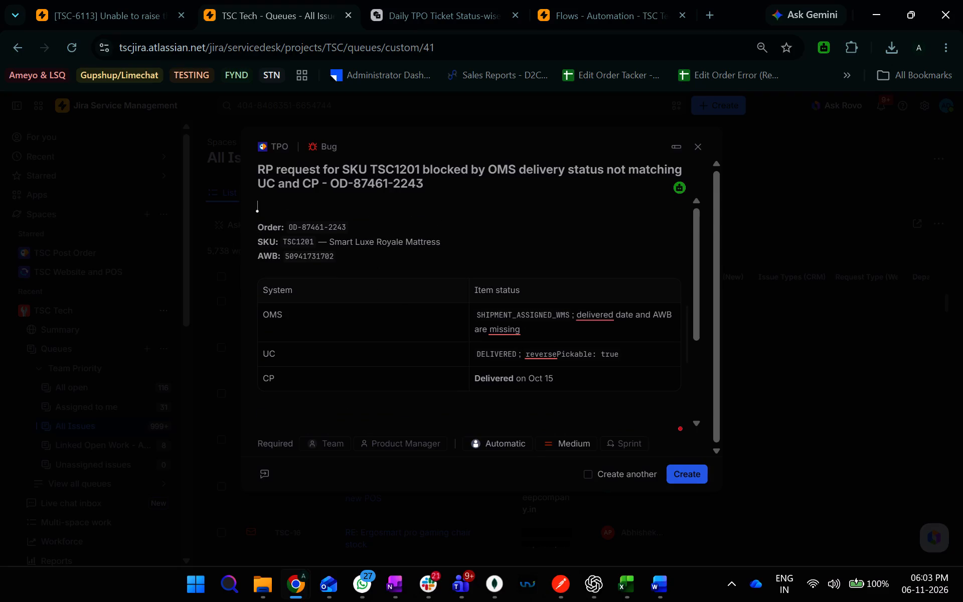
{"action": "key", "text": "ctrl+v"}
Remove the leftover blank line between the system status table and the Requested action paragraph.
{"action": "scroll", "coordinate": [390, 316], "scroll_direction": "down", "scroll_amount": 2}
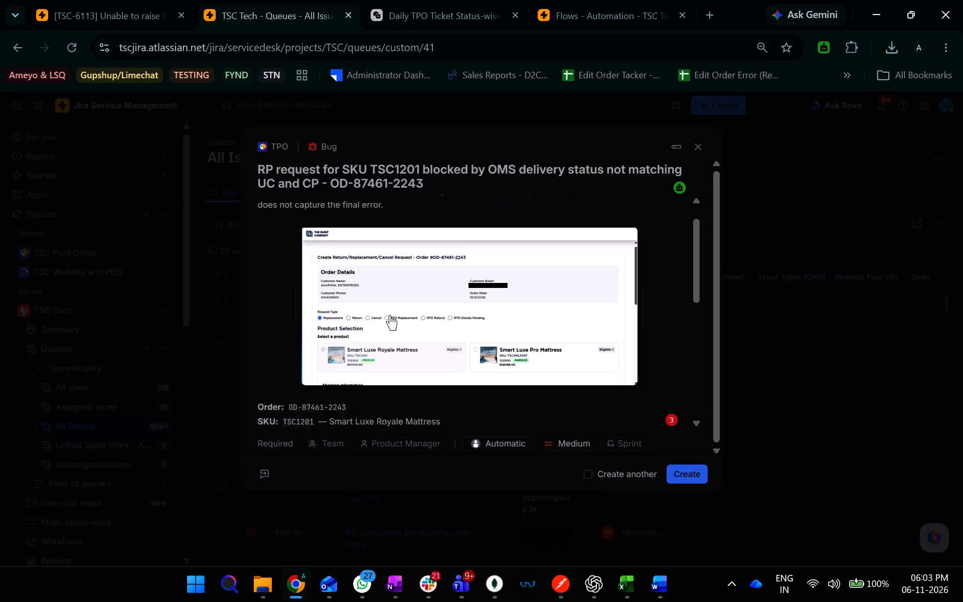
{"action": "scroll", "coordinate": [298, 306], "scroll_direction": "down", "scroll_amount": 3}
{"action": "left_click", "coordinate": [271, 287]}
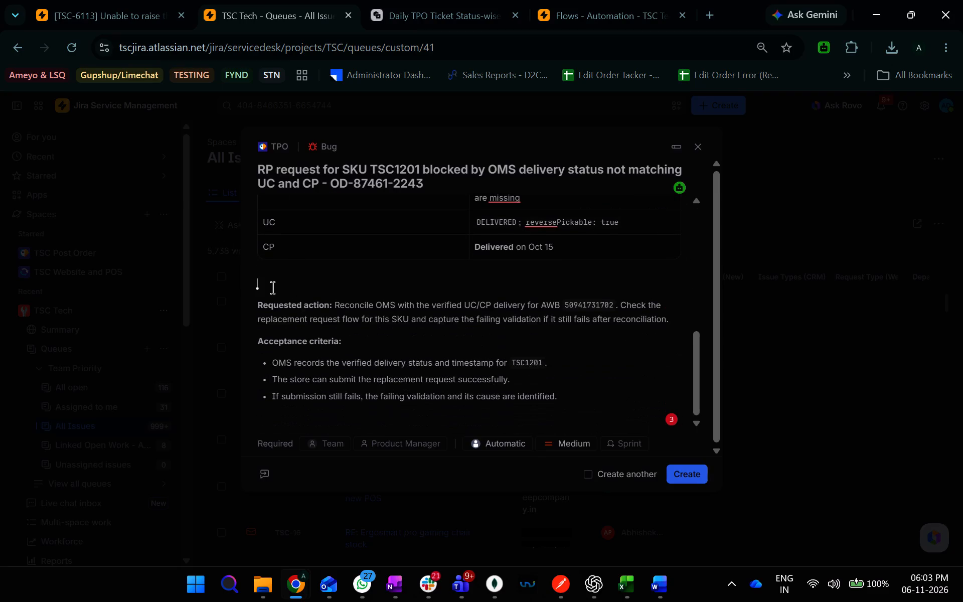
{"action": "key", "text": "BackSpace"}
{"action": "key", "text": "ctrl+z"}
{"action": "key", "text": "Down"}
{"action": "key", "text": "BackSpace"}
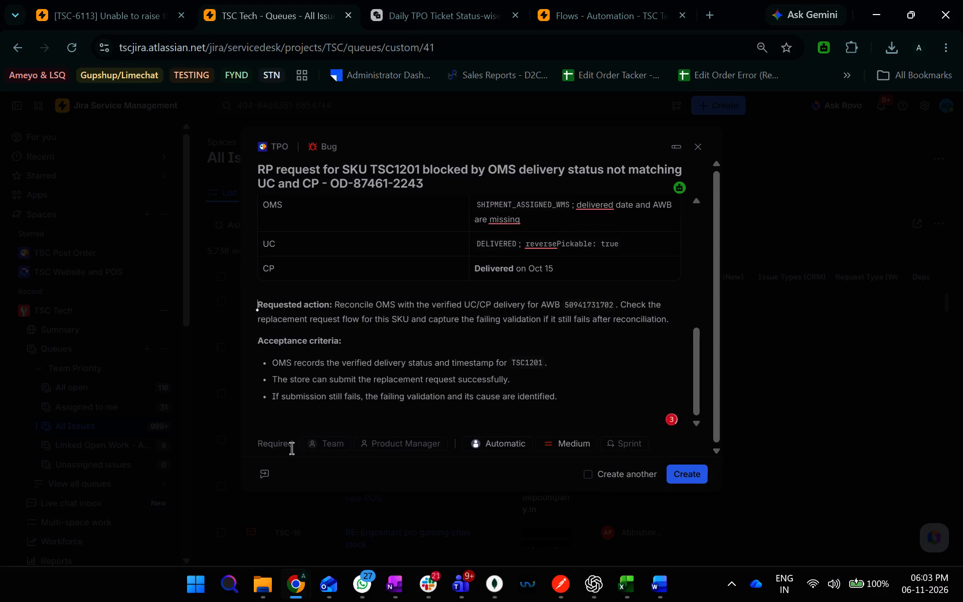
Set the TPO bug's team to Return Replacement.
{"action": "left_click", "coordinate": [317, 448]}
{"action": "type", "text": "rp"}
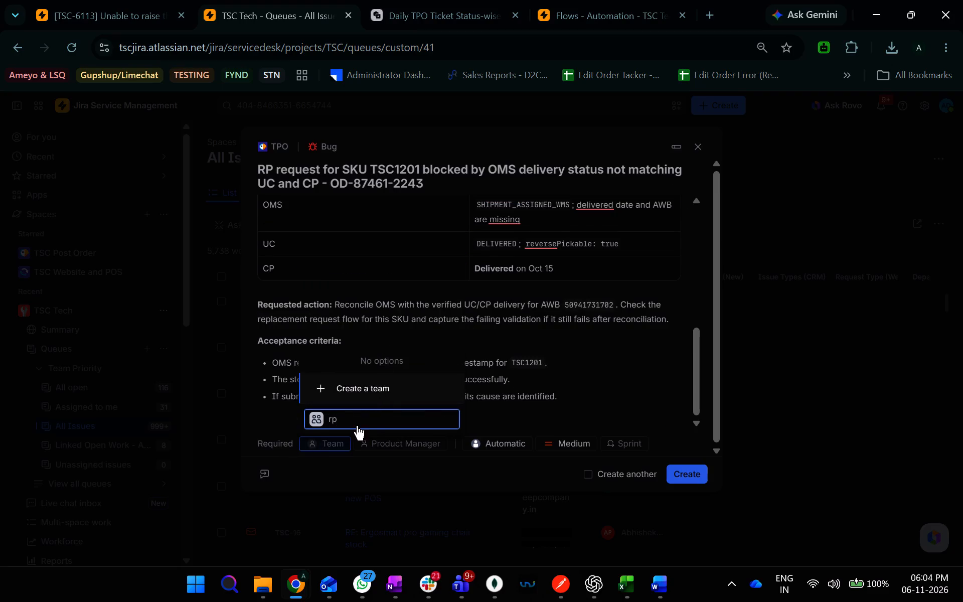
{"action": "key", "text": "BackSpace"}
{"action": "type", "text": "et"}
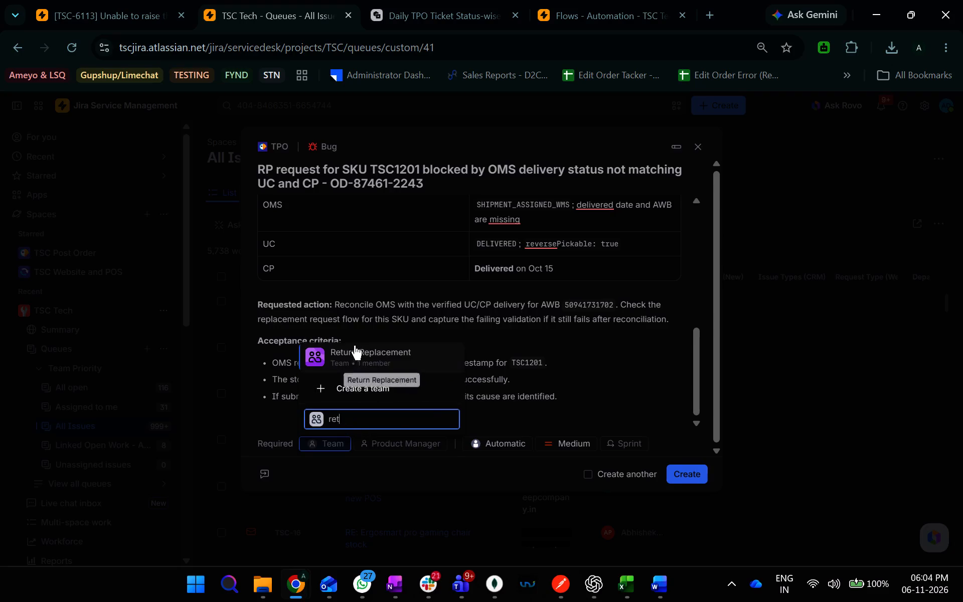
{"action": "left_click", "coordinate": [355, 345]}
Add Yashaswi, Tanishq and the teammate matching "chira" as product managers of the TPO bug.
{"action": "left_click", "coordinate": [455, 448]}
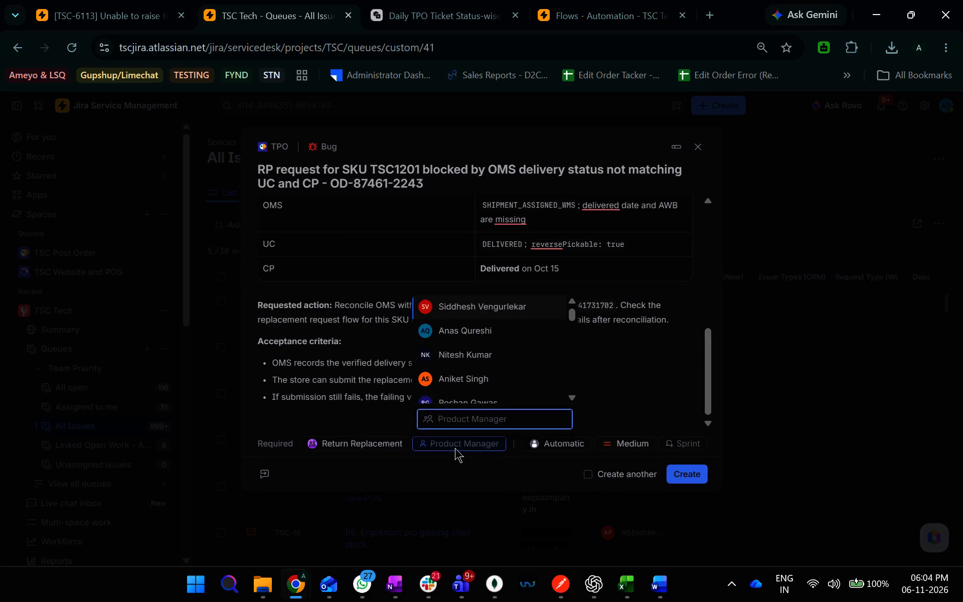
{"action": "type", "text": "yashas"}
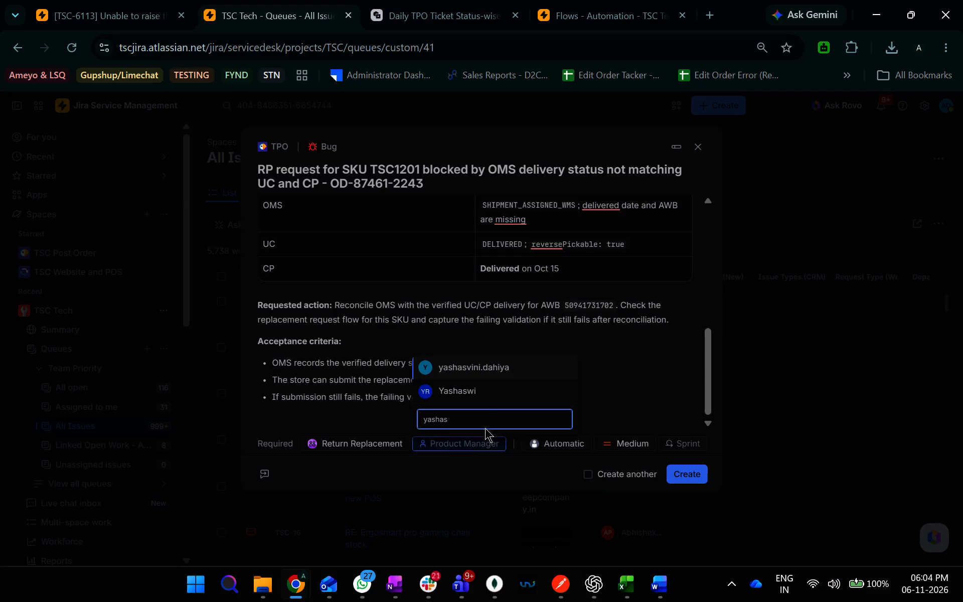
{"action": "left_click", "coordinate": [477, 388]}
{"action": "type", "text": "tanishq"}
{"action": "left_click", "coordinate": [477, 369]}
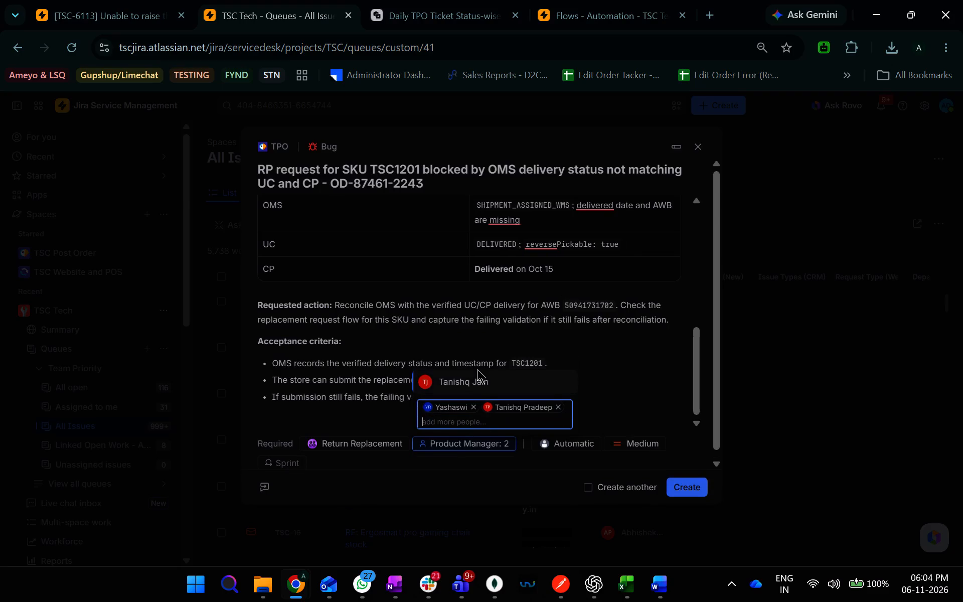
{"action": "type", "text": "chira"}
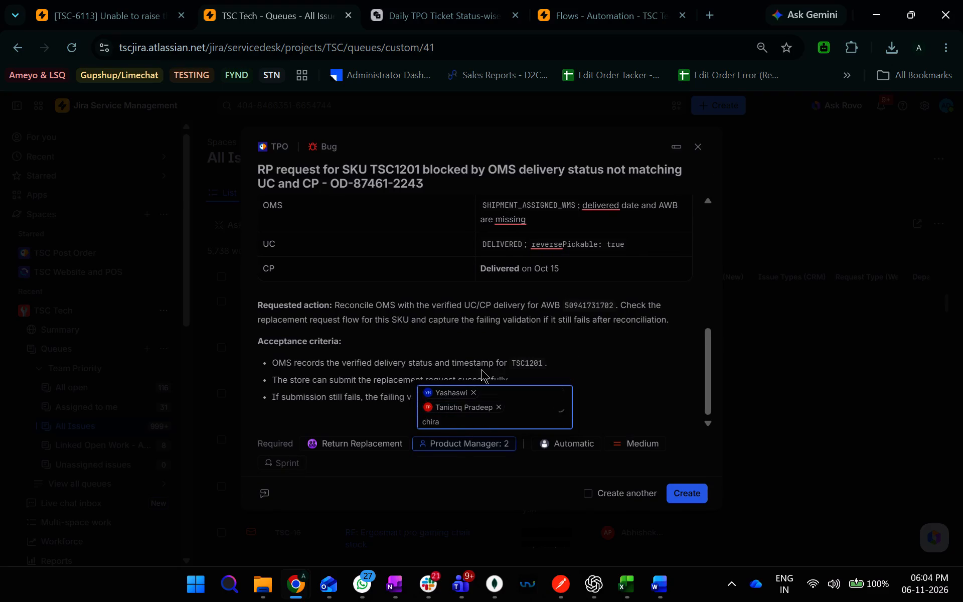
{"action": "left_click", "coordinate": [497, 367]}
{"action": "left_click", "coordinate": [540, 494]}
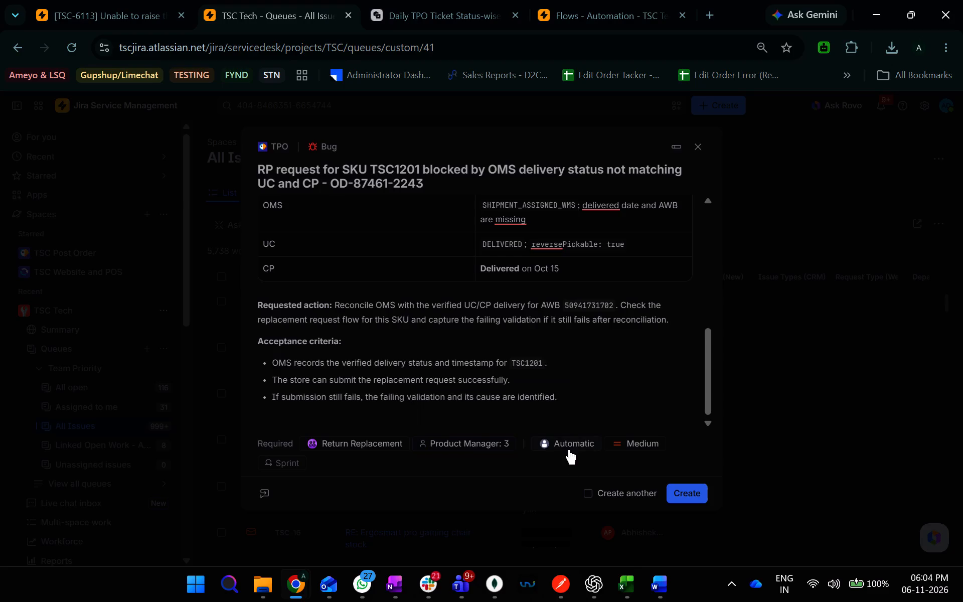
Assign the TPO bug to the teammate found by searching "prachi".
{"action": "left_click", "coordinate": [568, 446]}
{"action": "type", "text": "prachi"}
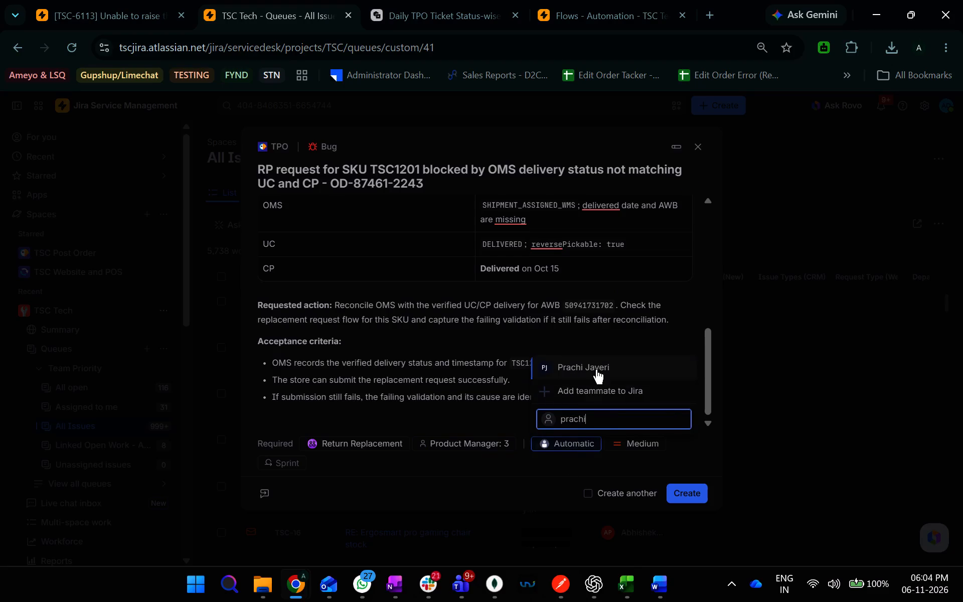
{"action": "left_click", "coordinate": [596, 369]}
Set the TPO bug's priority to High.
{"action": "left_click", "coordinate": [641, 448]}
{"action": "left_click", "coordinate": [680, 355]}
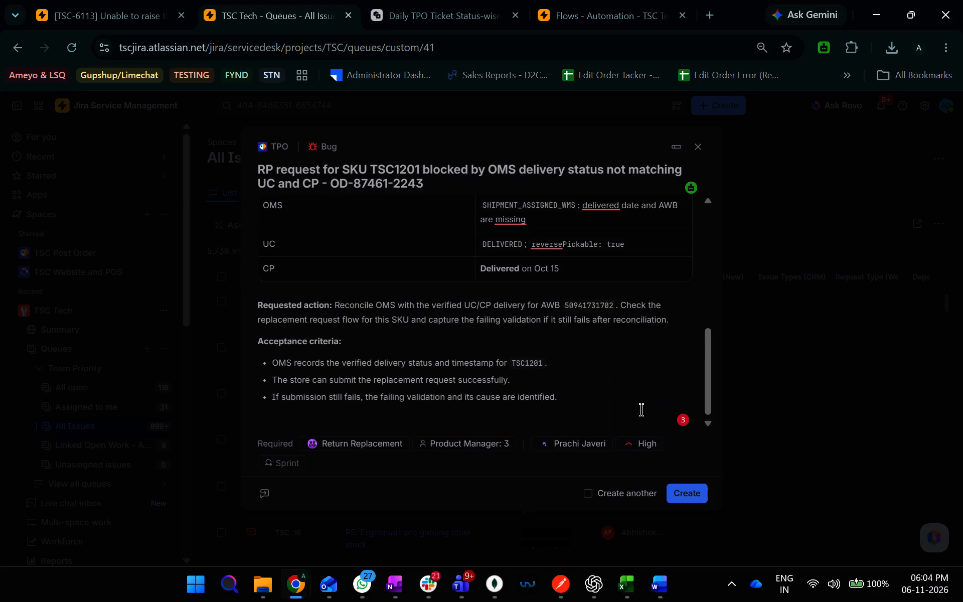
Create the TPO bug and open its full page.
{"action": "left_click", "coordinate": [694, 490]}
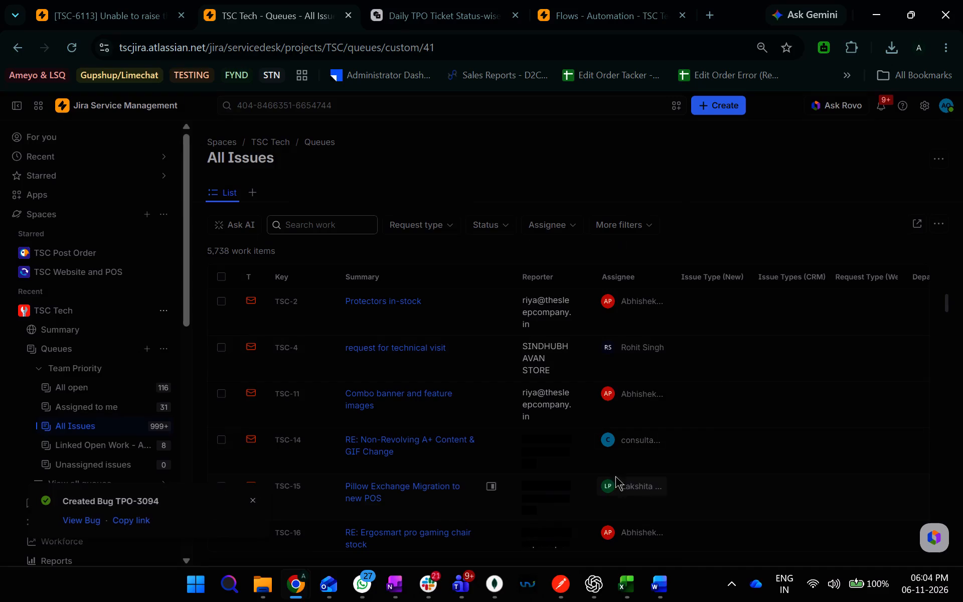
{"action": "left_click", "coordinate": [88, 518]}
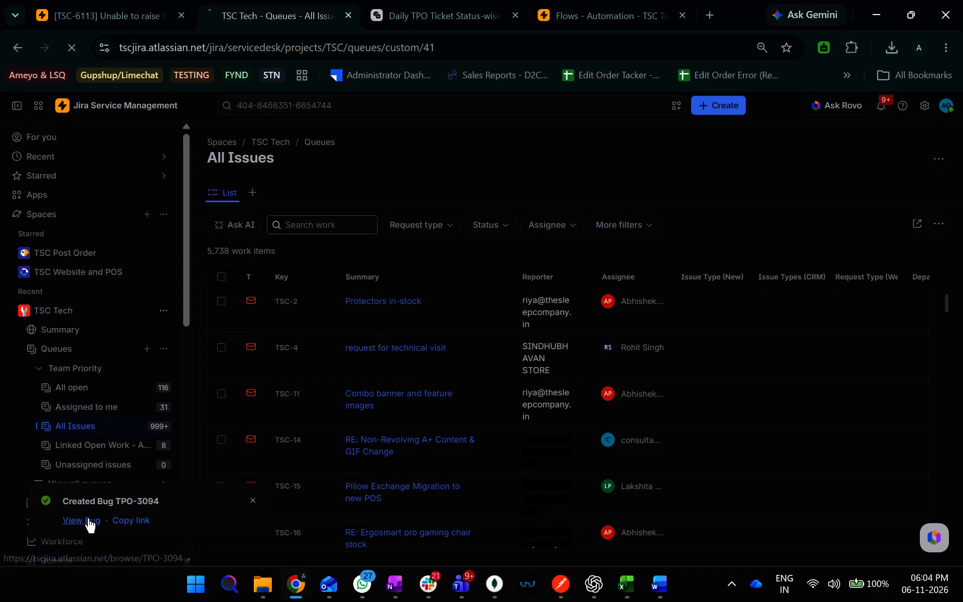
Copy the TSC-6113 ticket's link and link that ticket to the new bug with the "blocks" relationship.
{"action": "left_click", "coordinate": [91, 0]}
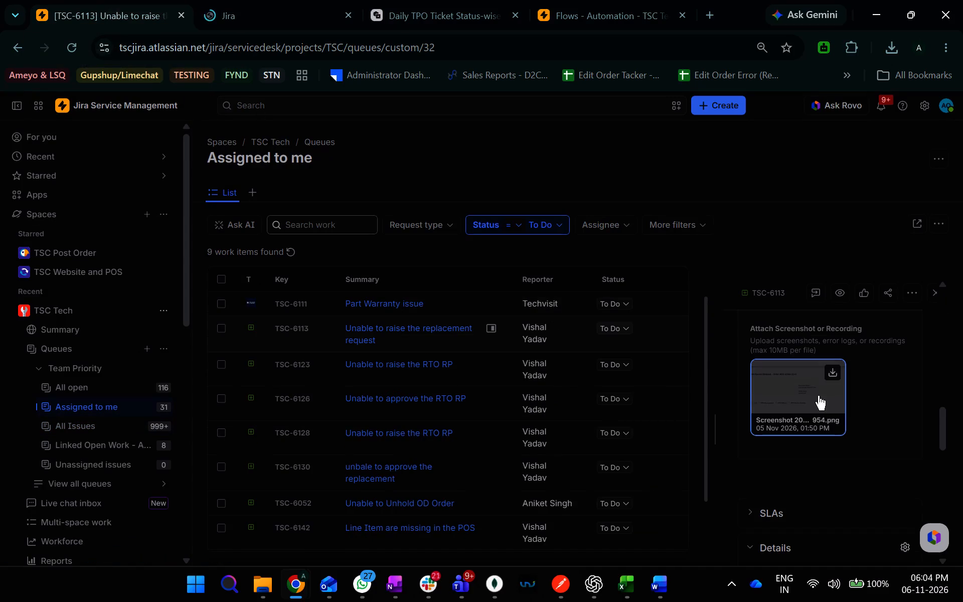
{"action": "left_click", "coordinate": [793, 291]}
{"action": "left_click", "coordinate": [283, 0]}
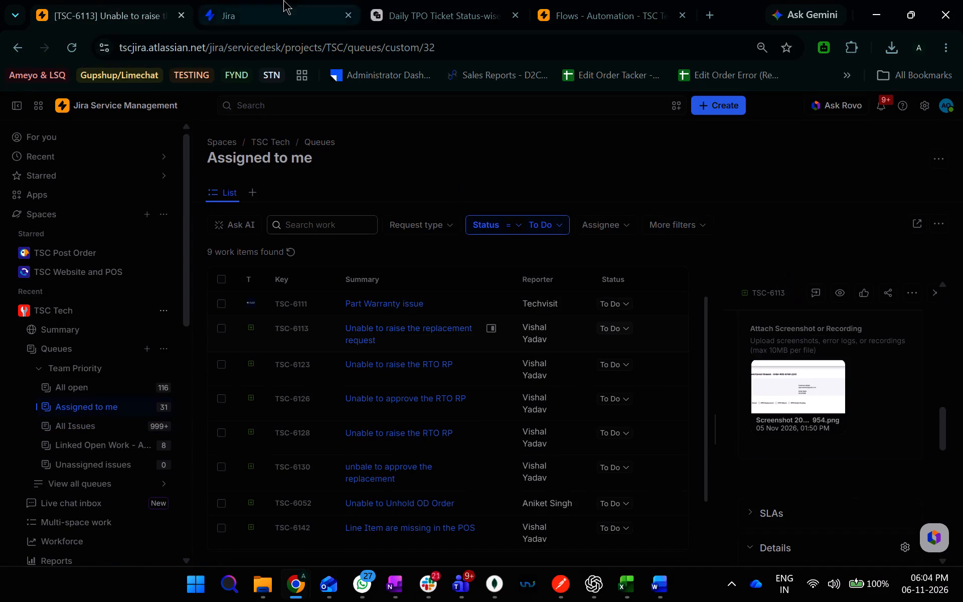
{"action": "scroll", "coordinate": [383, 362], "scroll_direction": "down", "scroll_amount": 11}
{"action": "left_click", "coordinate": [265, 332]}
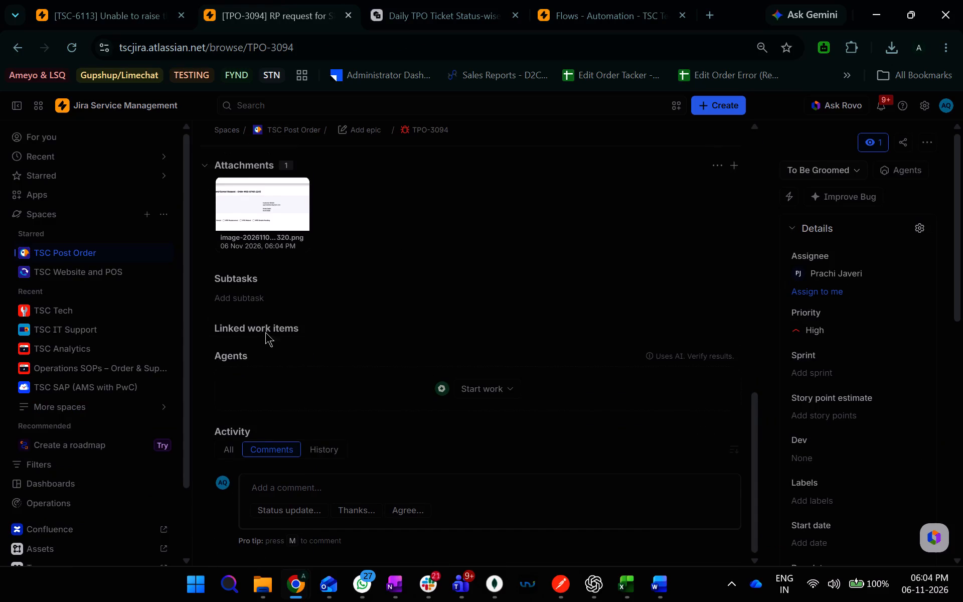
{"action": "left_click", "coordinate": [266, 371]}
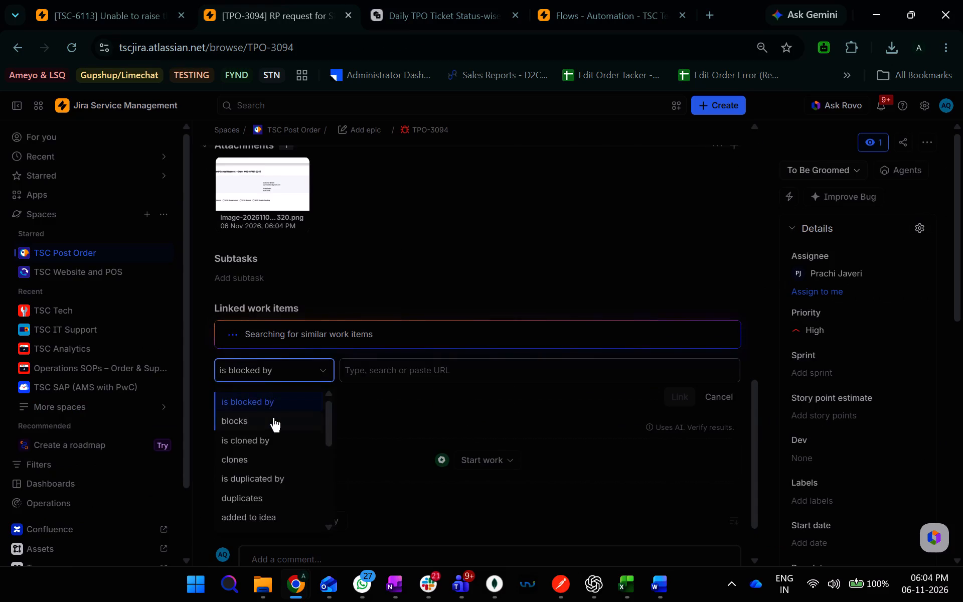
{"action": "left_click", "coordinate": [273, 417]}
{"action": "left_click", "coordinate": [446, 366]}
{"action": "key", "text": "ctrl+v"}
{"action": "left_click", "coordinate": [499, 408]}
{"action": "left_click", "coordinate": [564, 283]}
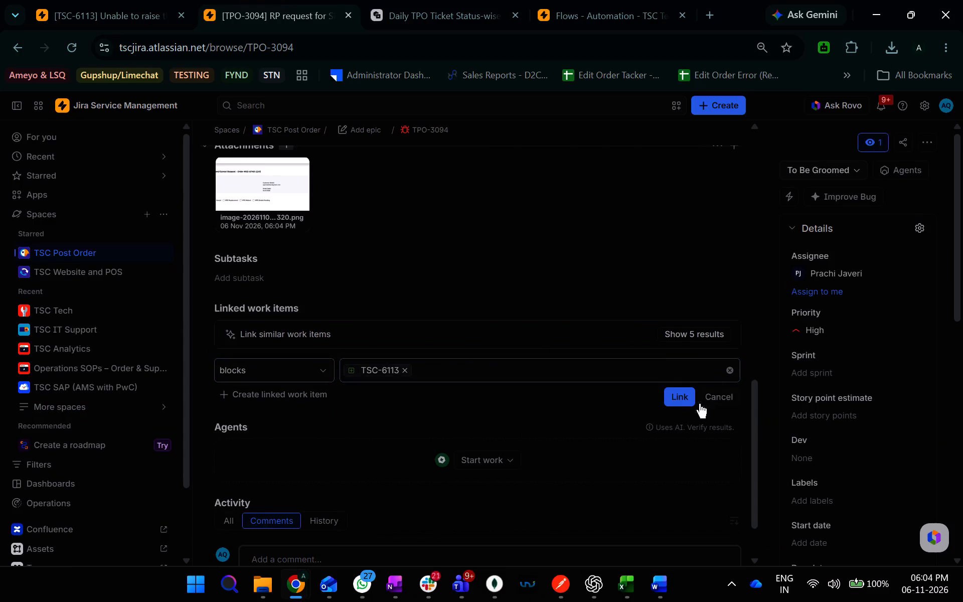
{"action": "left_click", "coordinate": [678, 406]}
{"action": "left_click", "coordinate": [678, 398]}
Set the new bug's parent to the TPO-1343 bugs epic by searching for "bug".
{"action": "scroll", "coordinate": [873, 406], "scroll_direction": "down", "scroll_amount": 3}
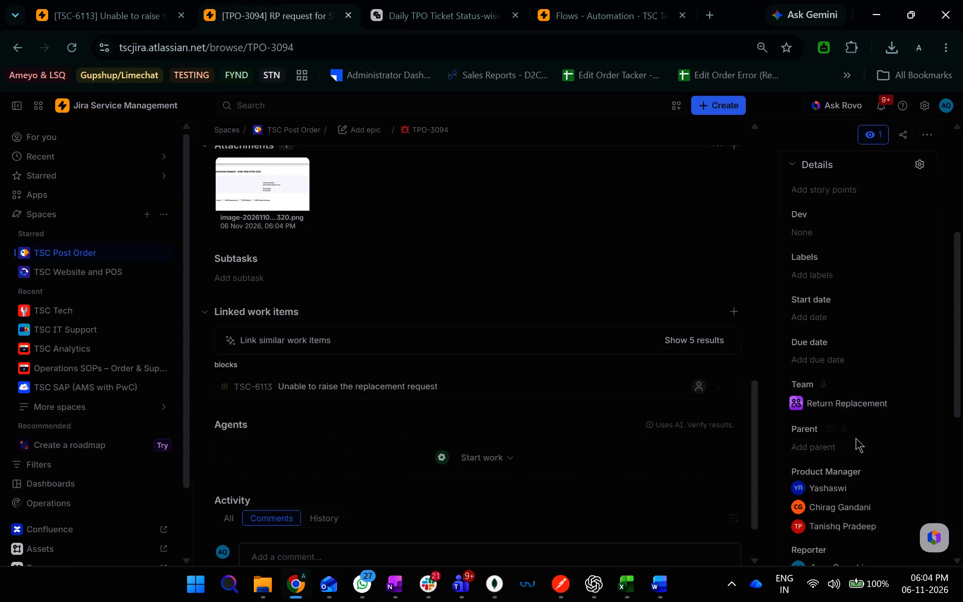
{"action": "left_click", "coordinate": [855, 442]}
{"action": "type", "text": "bug"}
{"action": "key", "text": "Return"}
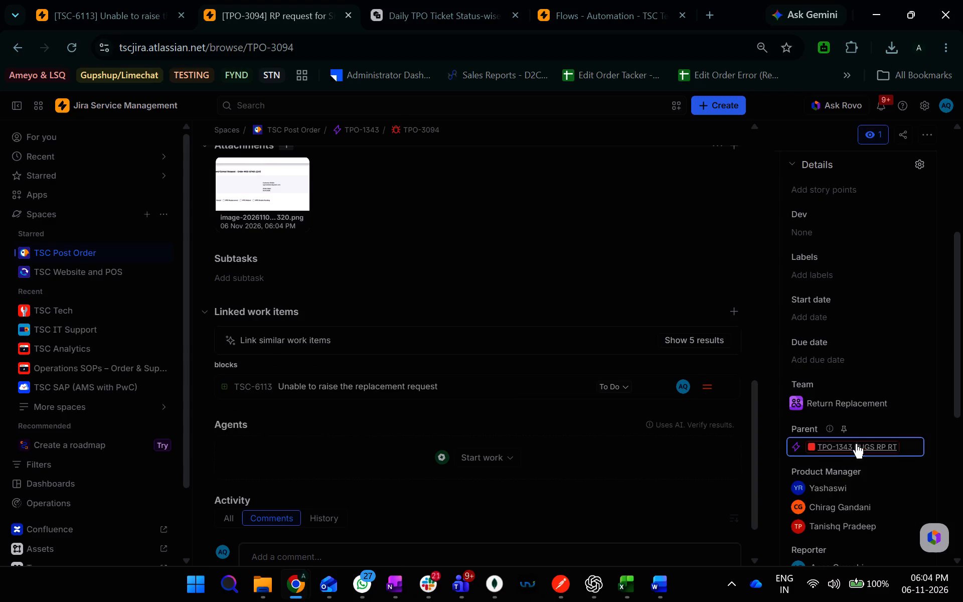
Review the new bug's description, screenshot, linked work item and detail fields.
{"action": "scroll", "coordinate": [871, 448], "scroll_direction": "down", "scroll_amount": 2}
{"action": "scroll", "coordinate": [904, 437], "scroll_direction": "up", "scroll_amount": 6}
{"action": "scroll", "coordinate": [546, 428], "scroll_direction": "down", "scroll_amount": 4}
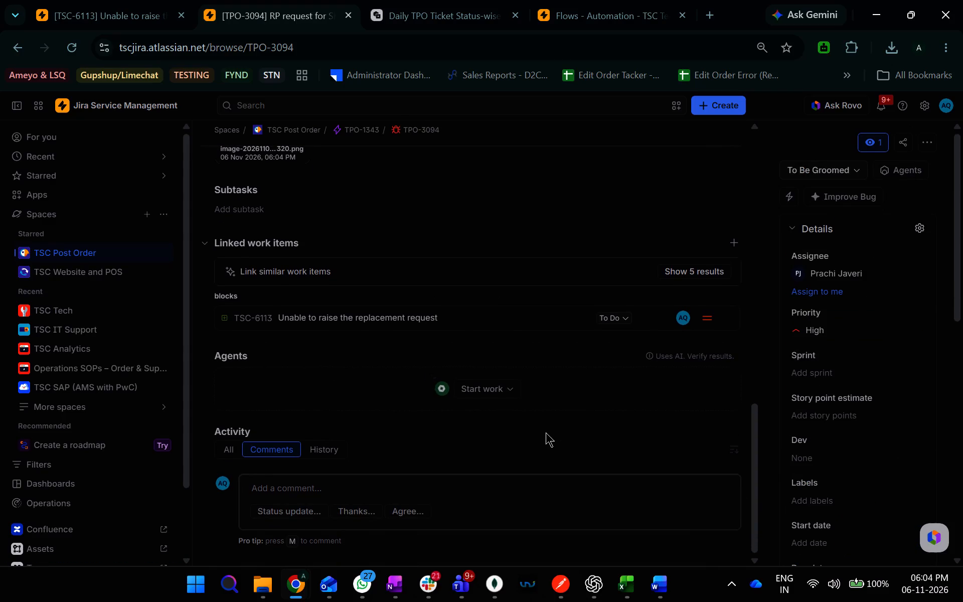
{"action": "scroll", "coordinate": [562, 382], "scroll_direction": "up", "scroll_amount": 7}
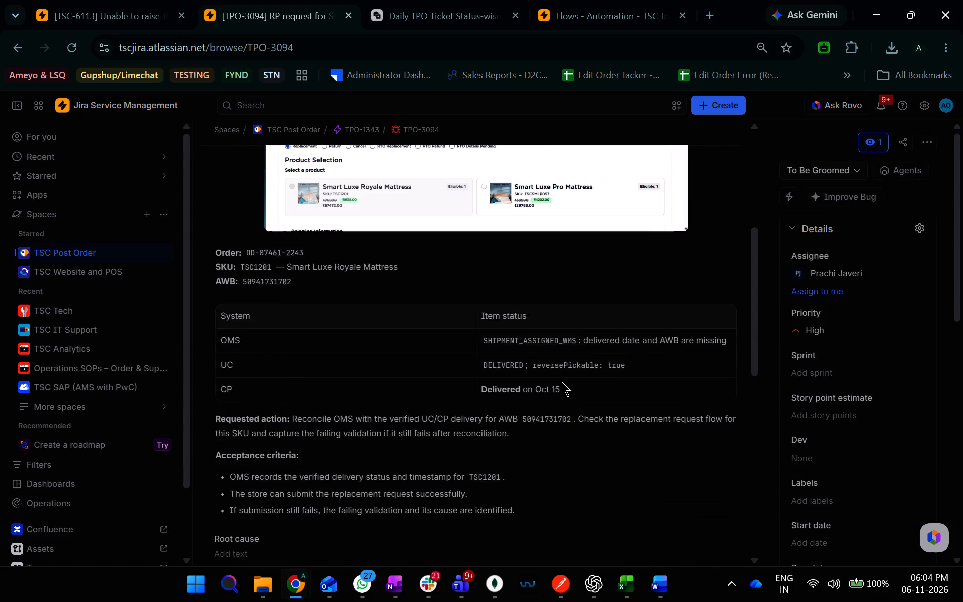
{"action": "scroll", "coordinate": [560, 382], "scroll_direction": "up", "scroll_amount": 4}
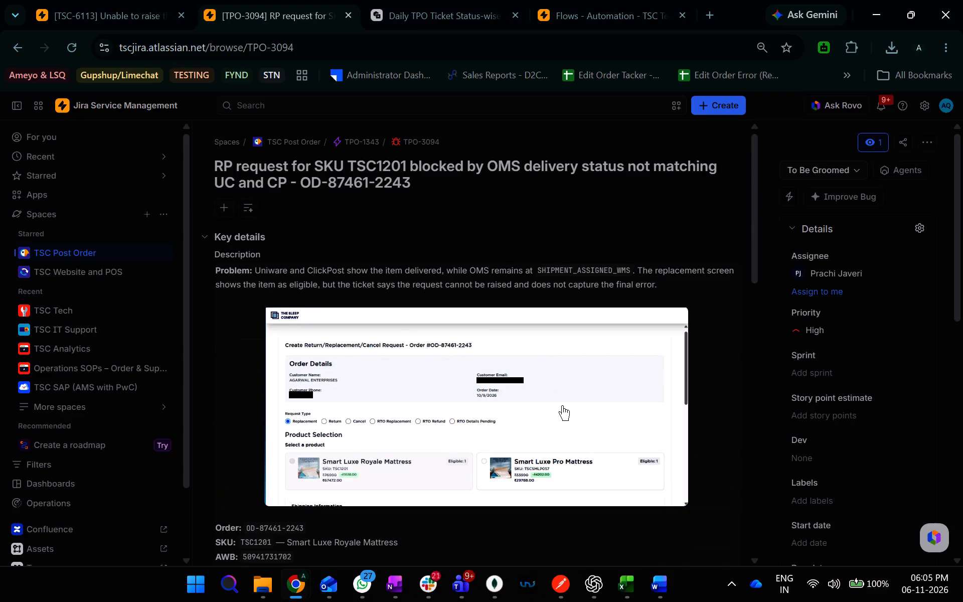
{"action": "scroll", "coordinate": [543, 371], "scroll_direction": "down", "scroll_amount": 7}
{"action": "left_click", "coordinate": [145, 0]}
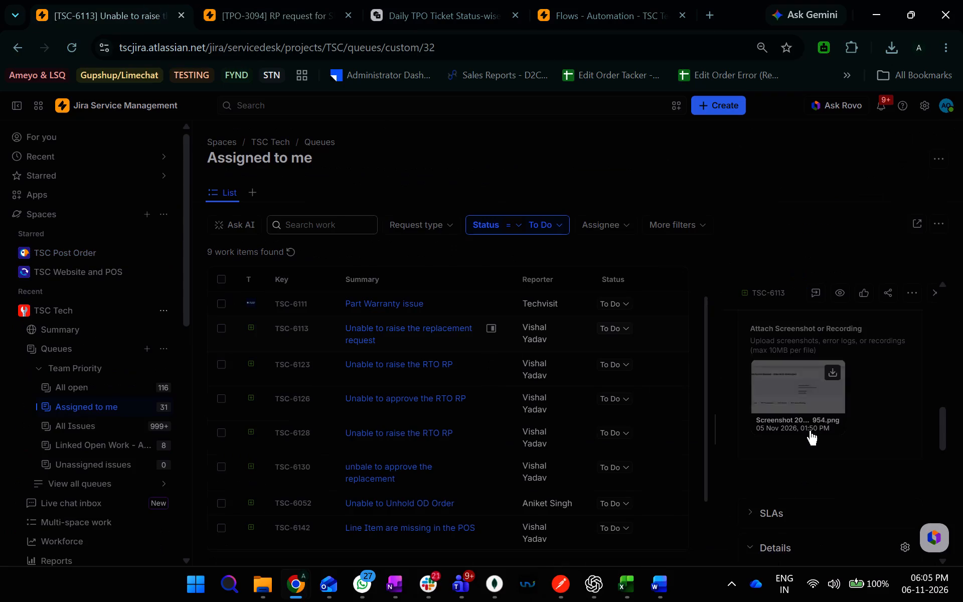
{"action": "scroll", "coordinate": [819, 446], "scroll_direction": "down", "scroll_amount": 8}
{"action": "scroll", "coordinate": [860, 524], "scroll_direction": "down", "scroll_amount": 3}
{"action": "left_click", "coordinate": [893, 514]}
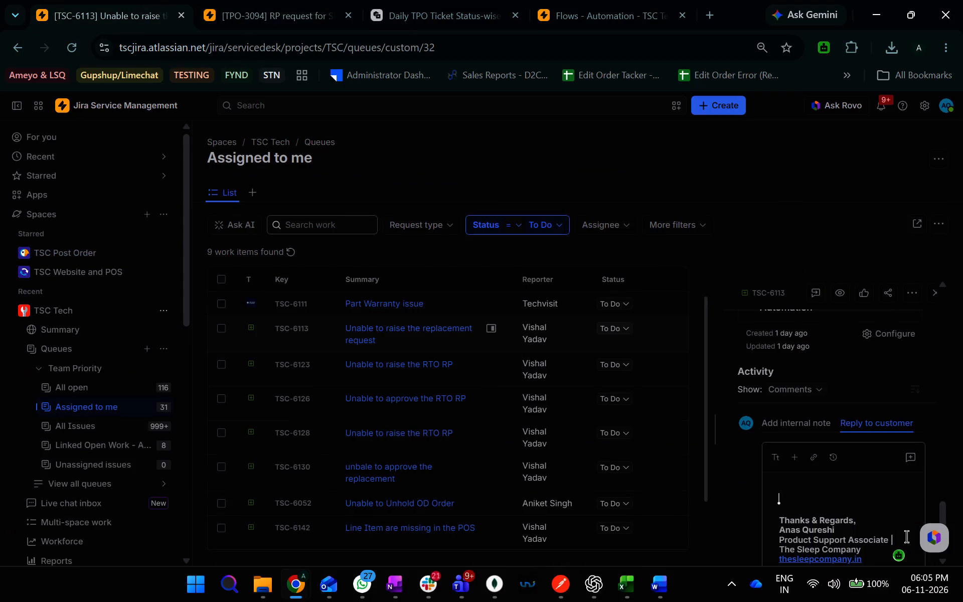
{"action": "left_click", "coordinate": [905, 457]}
{"action": "left_click", "coordinate": [318, 326]}
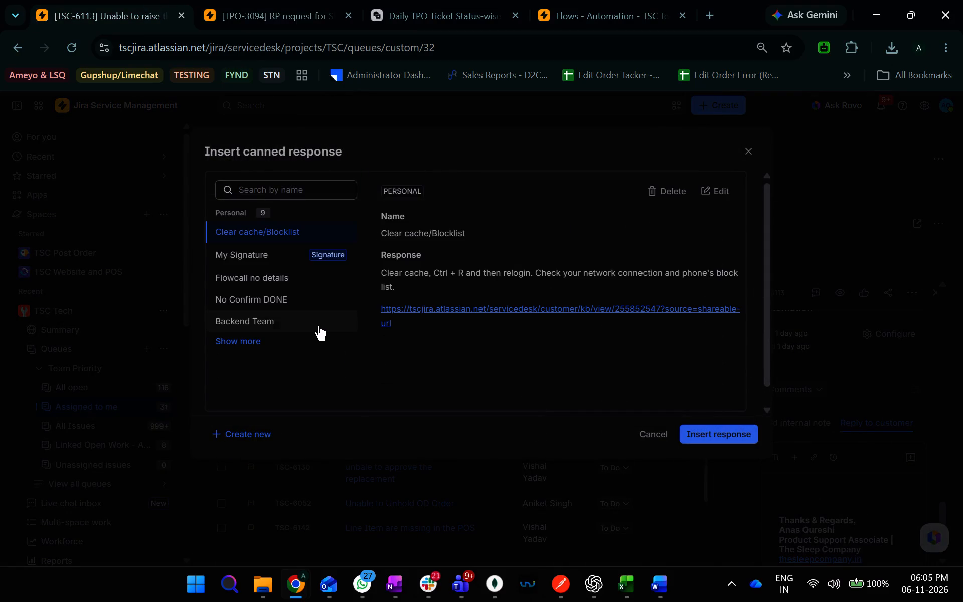
{"action": "left_click", "coordinate": [721, 427]}
{"action": "scroll", "coordinate": [881, 400], "scroll_direction": "down", "scroll_amount": 3}
{"action": "left_click", "coordinate": [784, 533]}
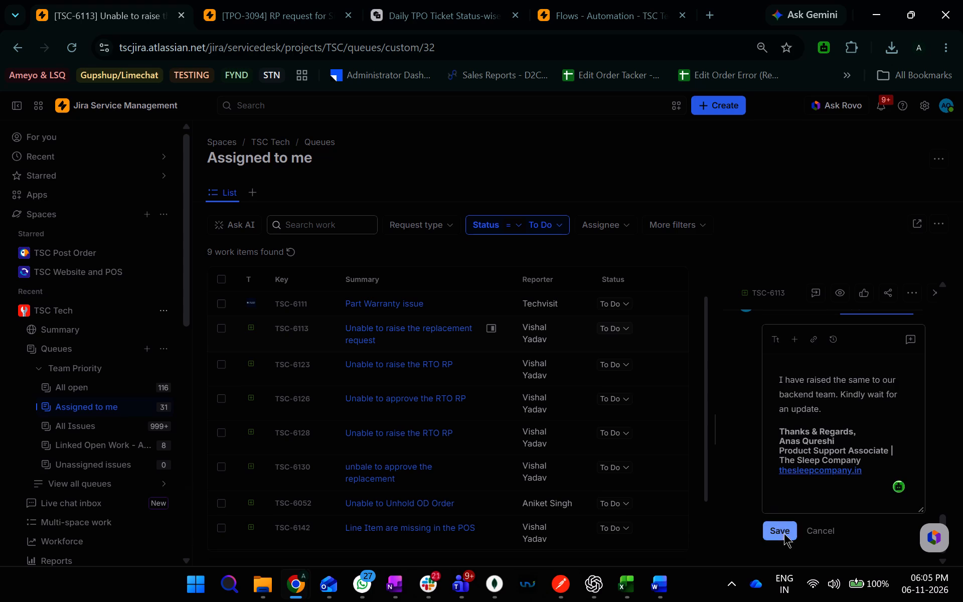
Change the status of TSC-6113 to Assigned to Dev.
{"action": "scroll", "coordinate": [855, 491], "scroll_direction": "up", "scroll_amount": 20}
{"action": "scroll", "coordinate": [855, 491], "scroll_direction": "up", "scroll_amount": 3}
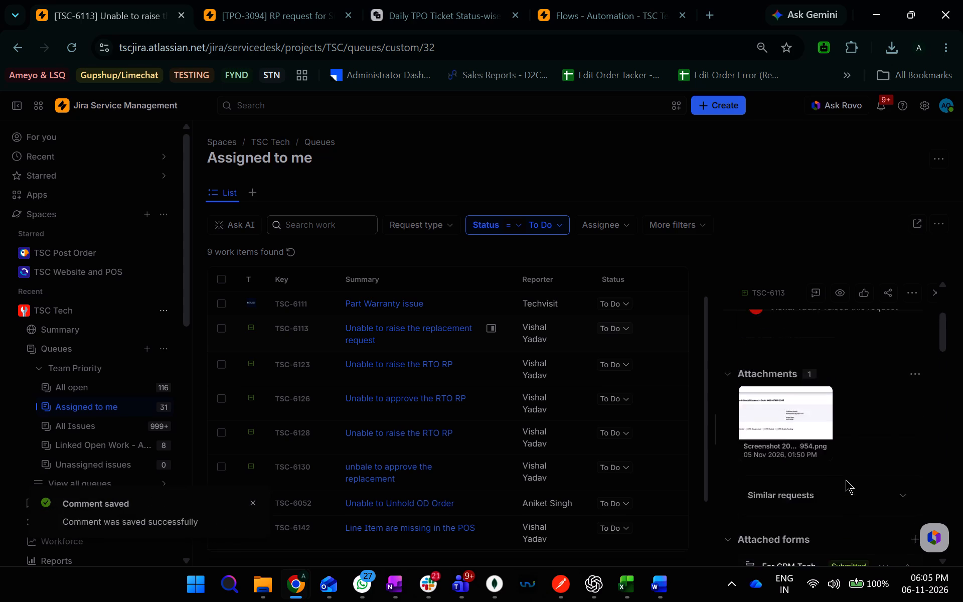
{"action": "left_click", "coordinate": [758, 385]}
{"action": "left_click", "coordinate": [790, 420]}
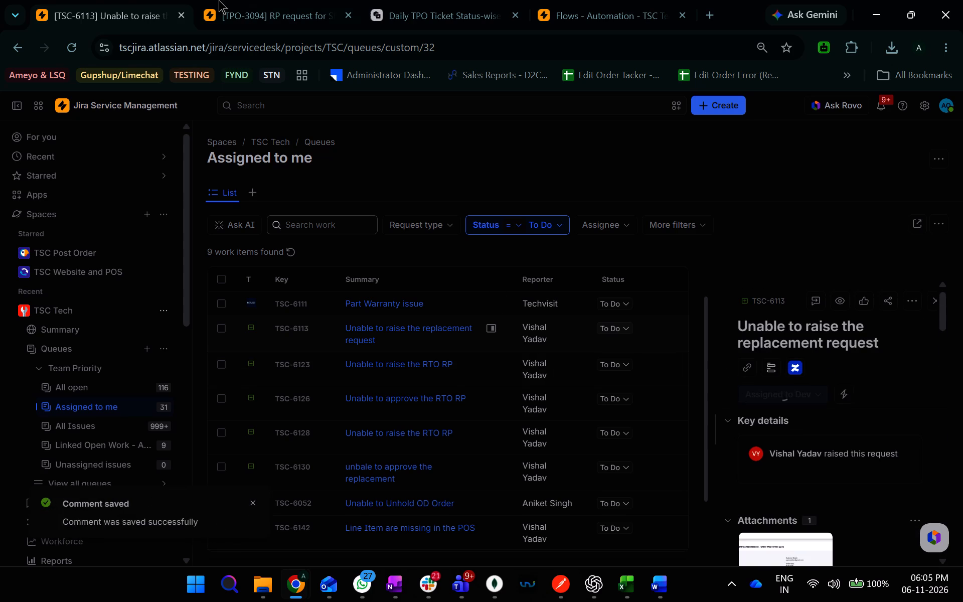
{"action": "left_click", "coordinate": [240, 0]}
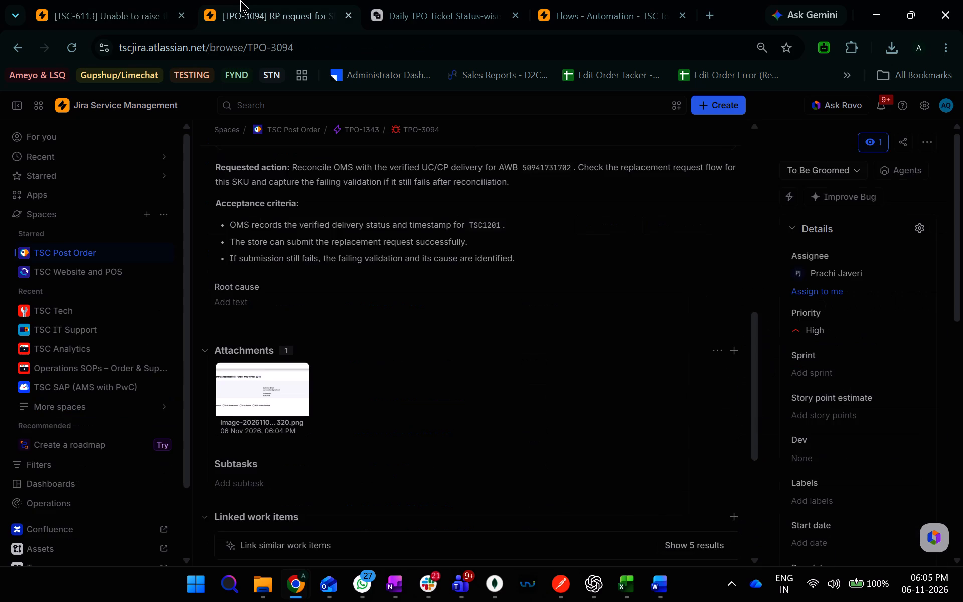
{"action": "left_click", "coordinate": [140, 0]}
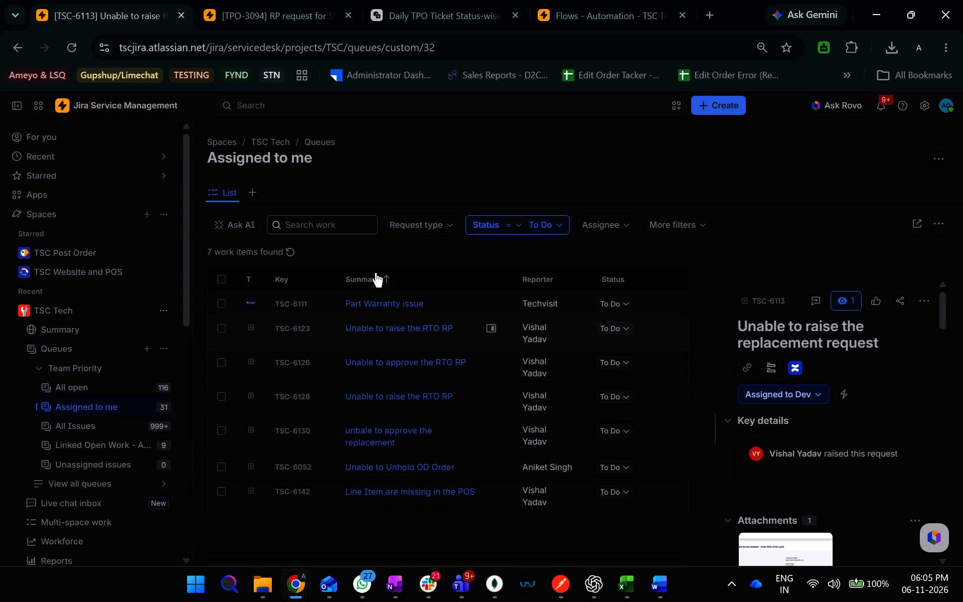
Refresh the Assigned to me queue and open TSC-6123, "Unable to raise the RTO RP", in the sidebar.
{"action": "left_click", "coordinate": [295, 253]}
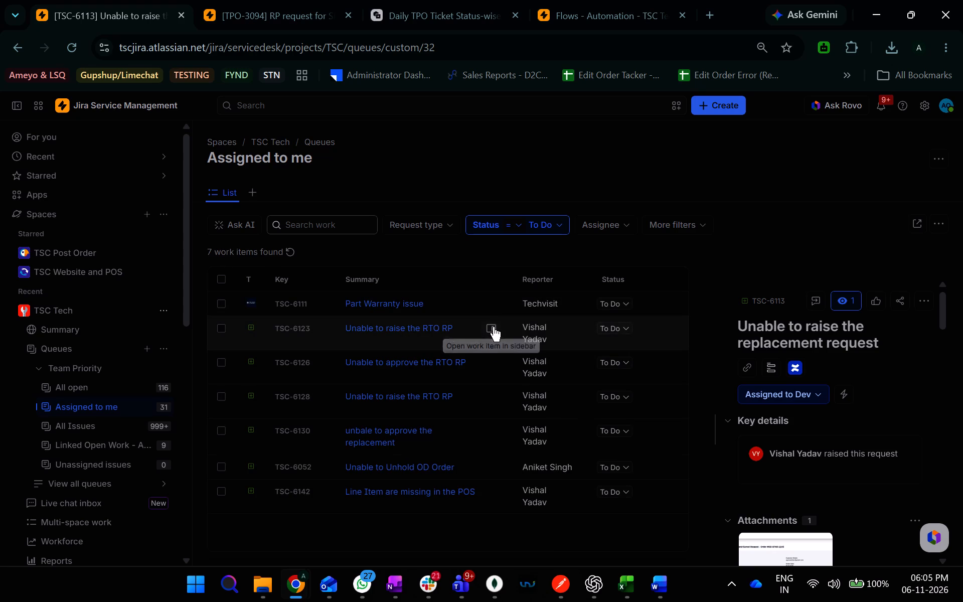
{"action": "left_click", "coordinate": [493, 327]}
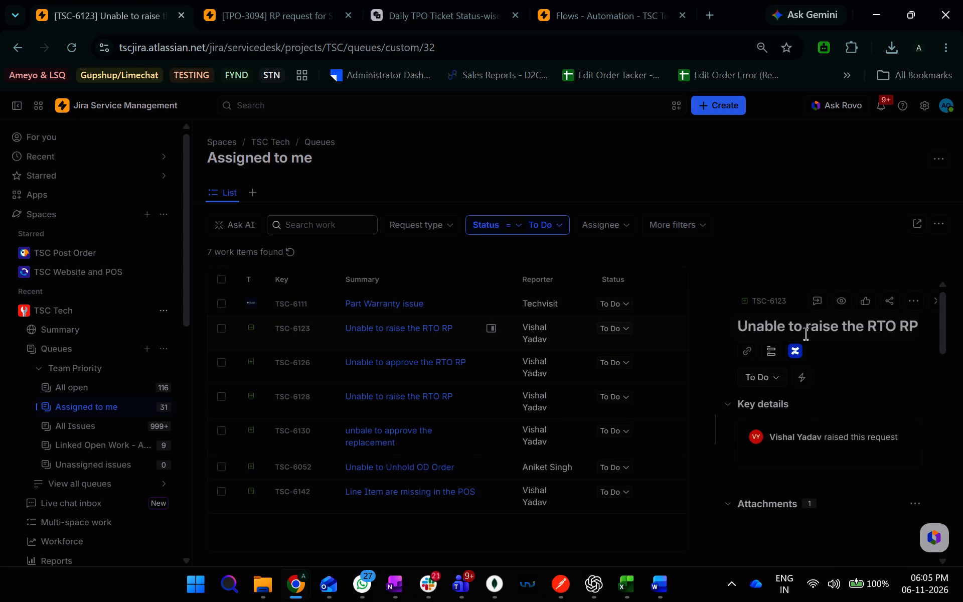
{"action": "left_click", "coordinate": [787, 305]}
{"action": "left_click", "coordinate": [793, 307]}
{"action": "left_click", "coordinate": [794, 305]}
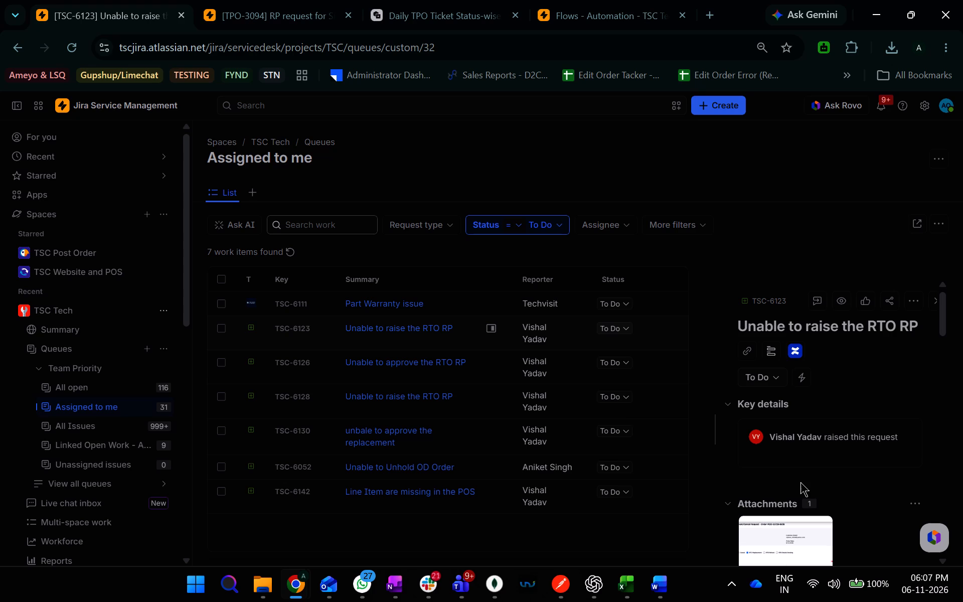
Read TSC-6123's submitted form for the order, issue type and SKU, and open its attached screenshot.
{"action": "scroll", "coordinate": [603, 469], "scroll_direction": "down", "scroll_amount": 4}
{"action": "scroll", "coordinate": [903, 464], "scroll_direction": "down", "scroll_amount": 4}
{"action": "scroll", "coordinate": [895, 464], "scroll_direction": "up", "scroll_amount": 1}
{"action": "scroll", "coordinate": [895, 464], "scroll_direction": "down", "scroll_amount": 2}
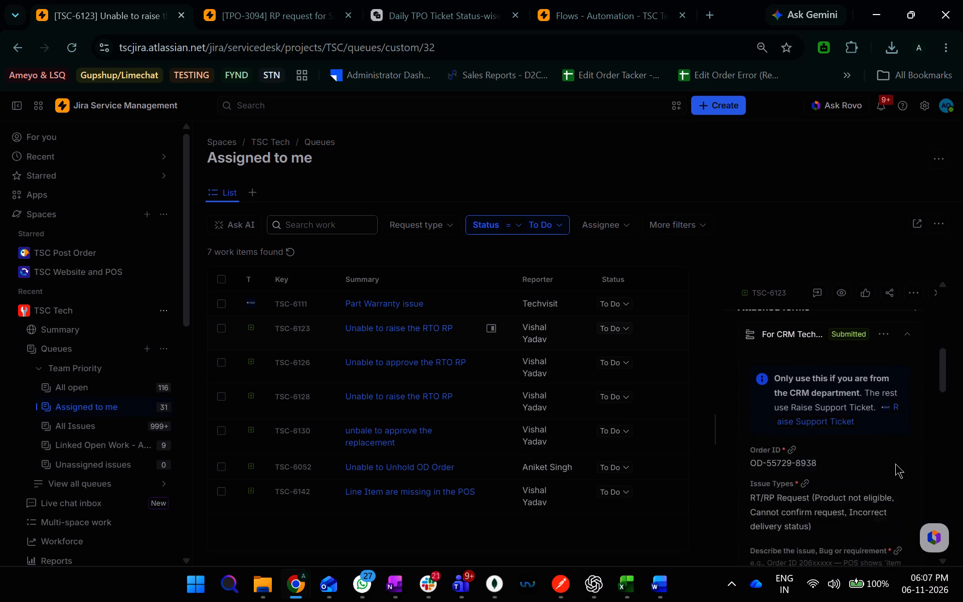
{"action": "scroll", "coordinate": [895, 464], "scroll_direction": "down", "scroll_amount": 1}
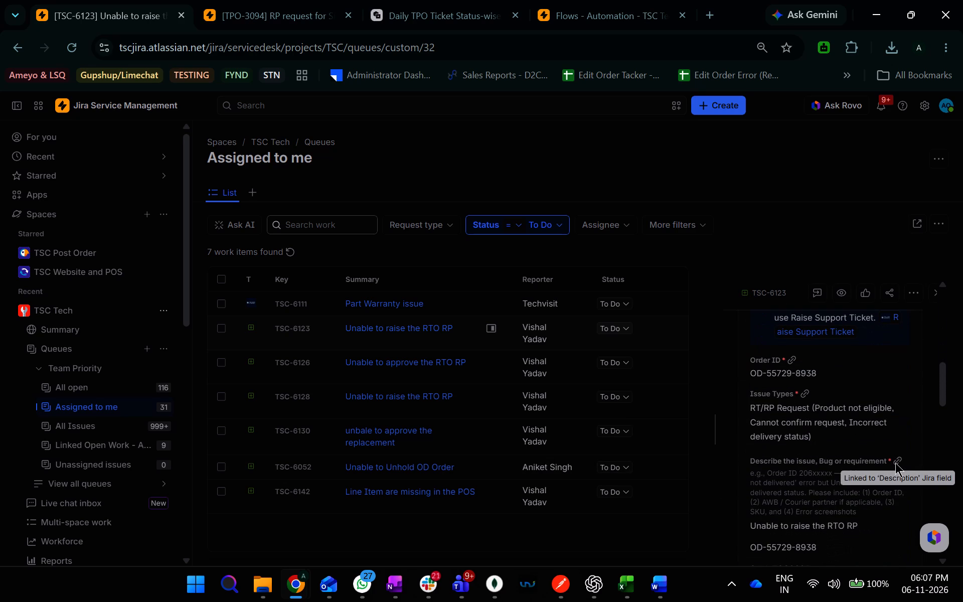
{"action": "scroll", "coordinate": [895, 463], "scroll_direction": "down", "scroll_amount": 1}
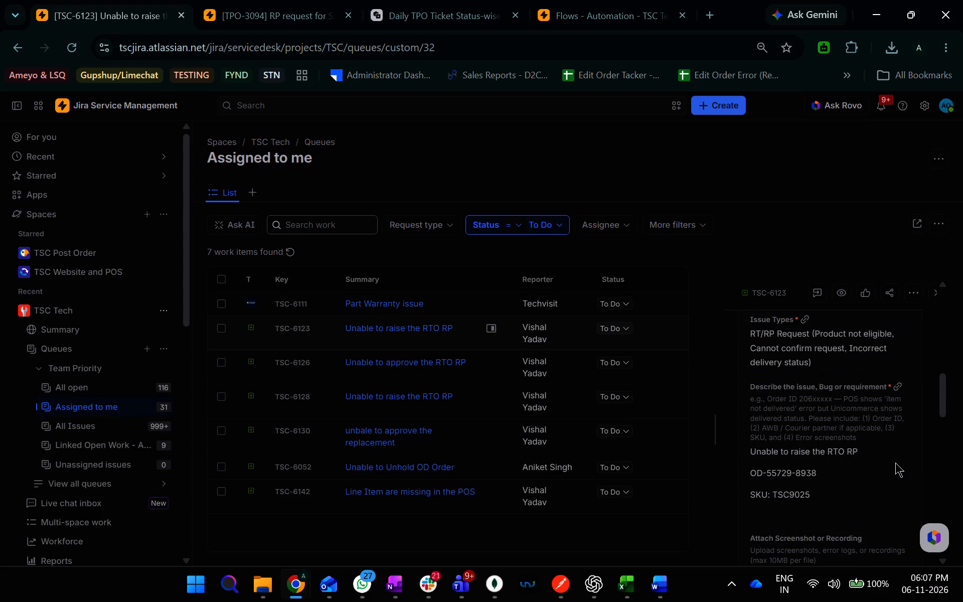
{"action": "scroll", "coordinate": [895, 463], "scroll_direction": "down", "scroll_amount": 2}
{"action": "left_click", "coordinate": [816, 463]}
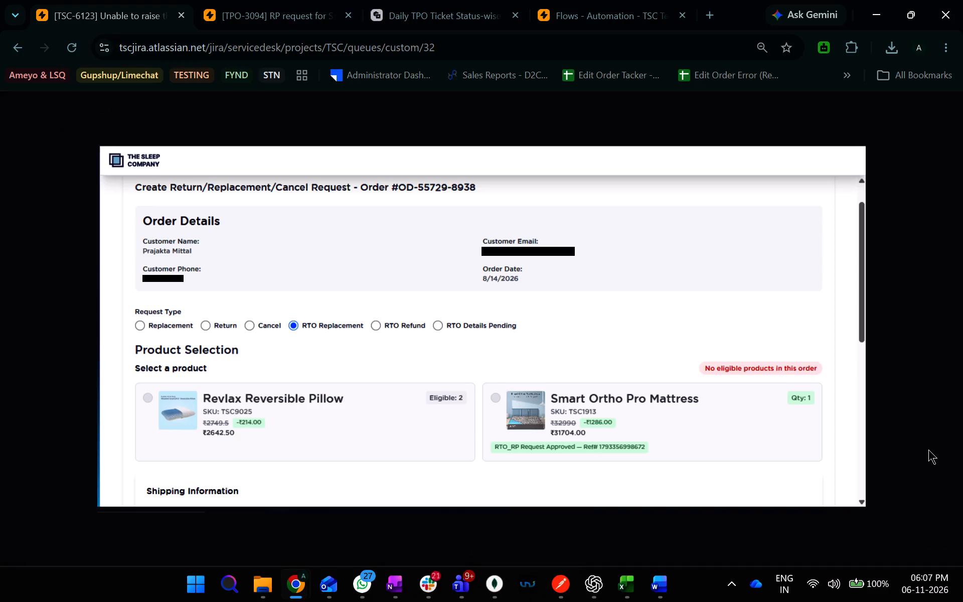
{"action": "left_click", "coordinate": [926, 449]}
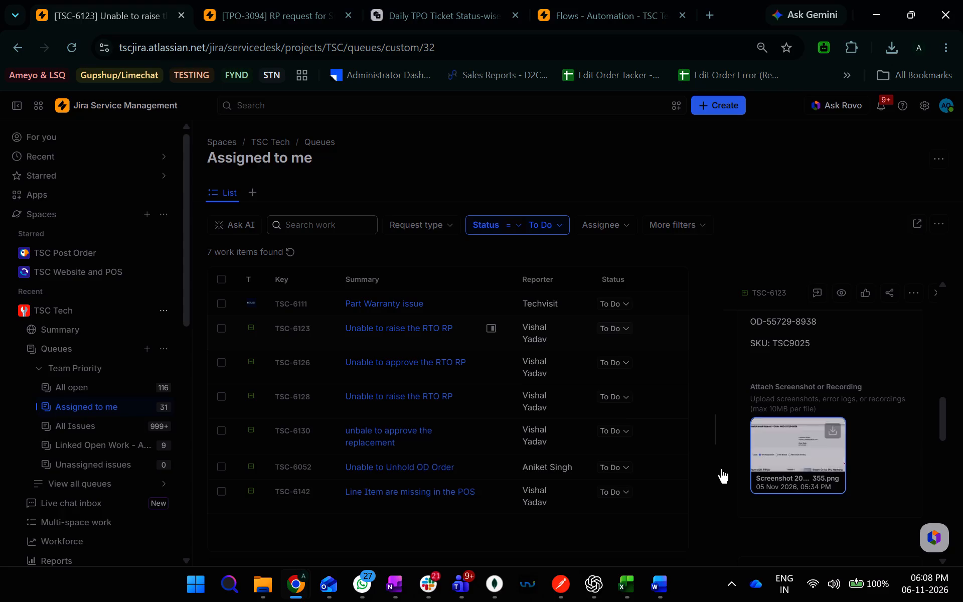